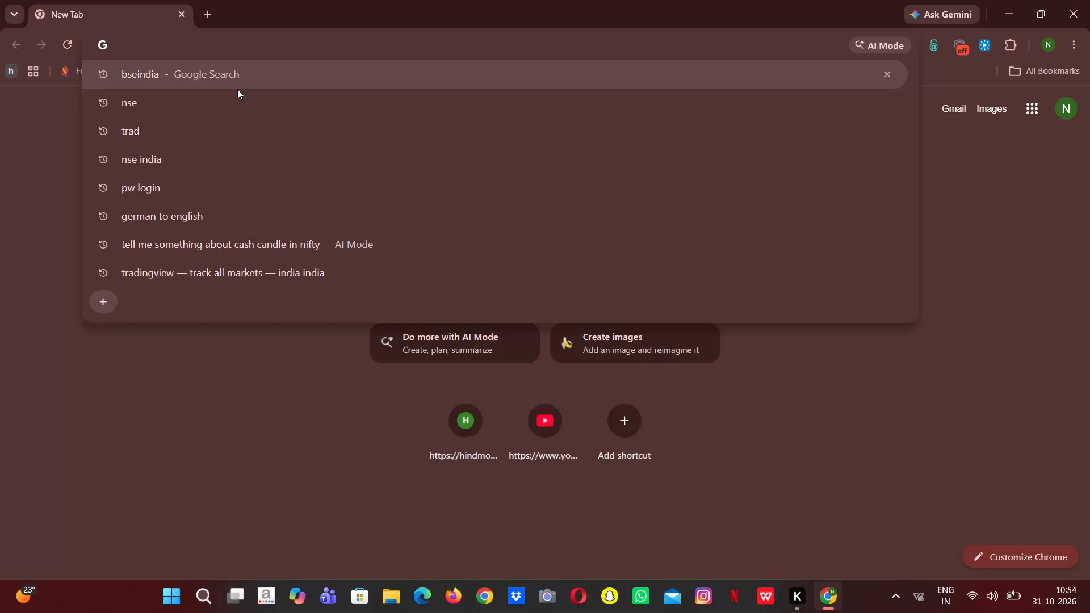
Open the TradingView India website, in.tradingview.com.
text(trr)
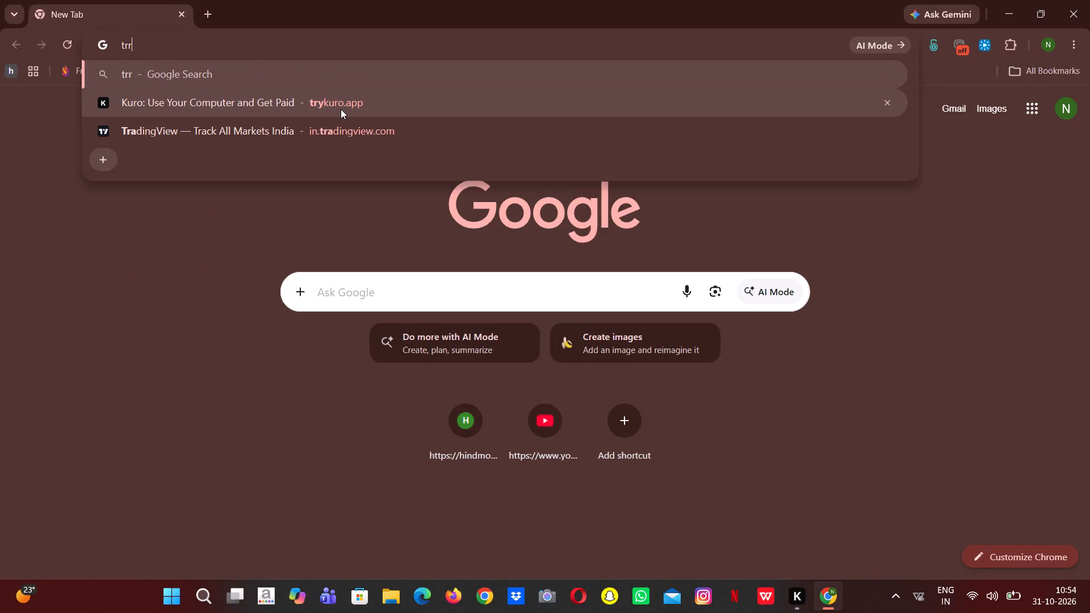
key(BackSpace)
key(a)
key(Return)
key(backslash)
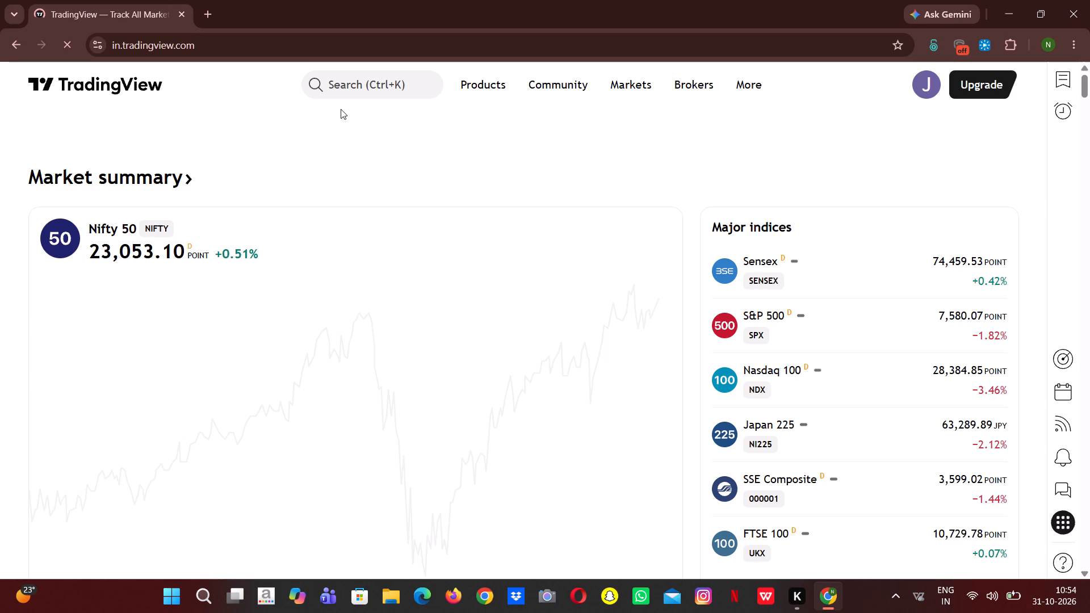
scroll(263, 215, right, 1)
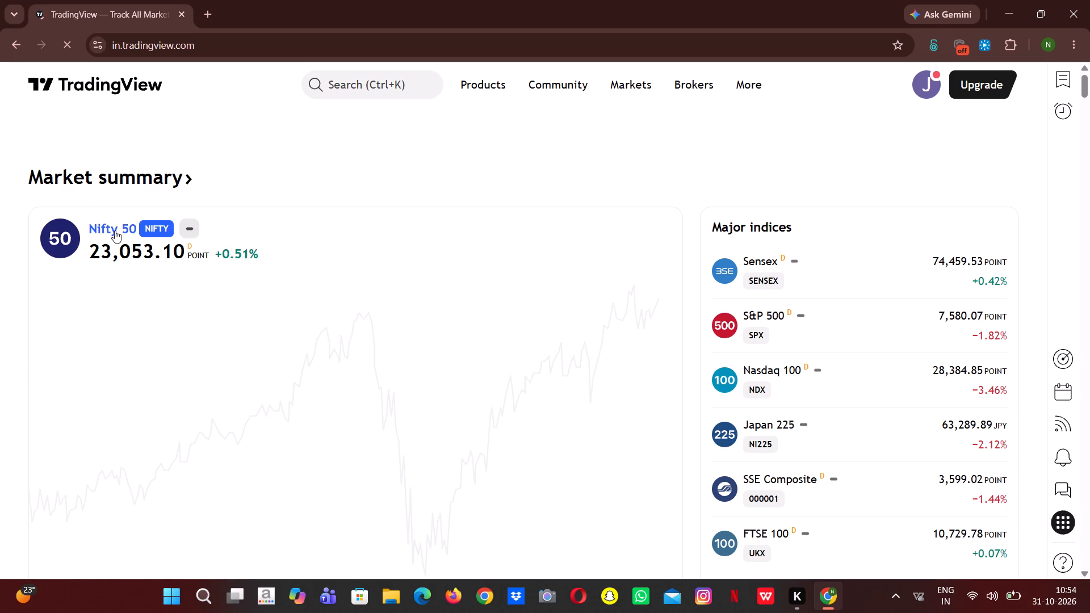
Open the Nifty 50 index from the market summary and launch its full chart.
click(115, 230)
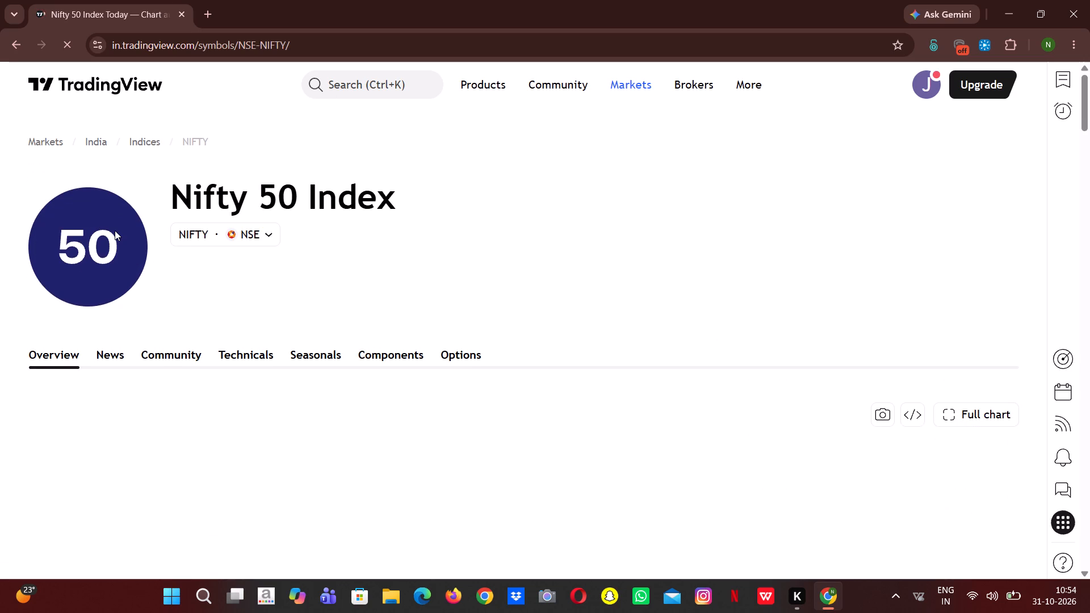
click(976, 409)
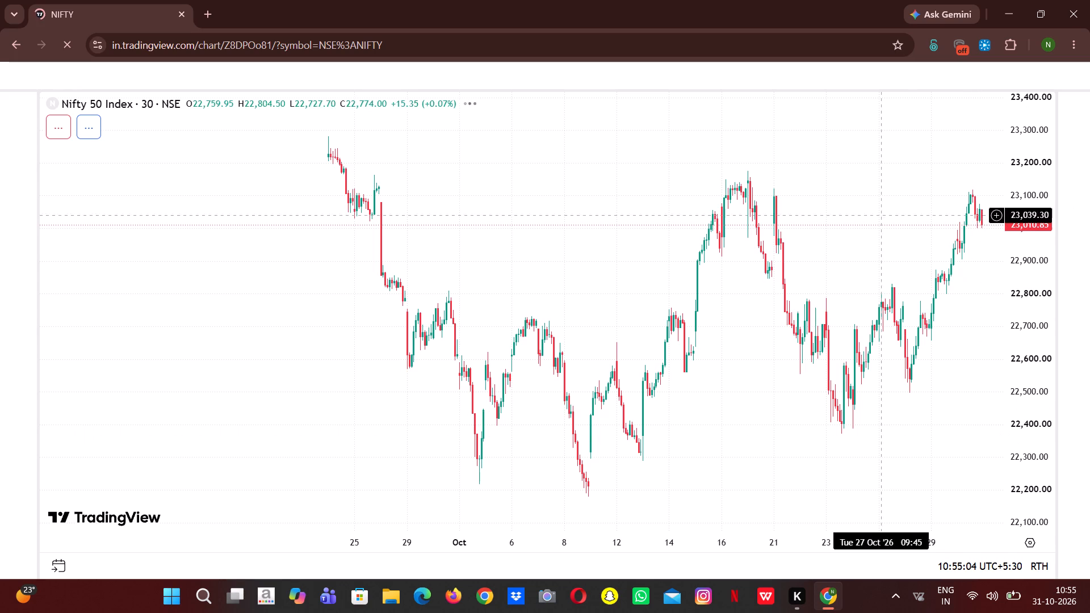
Set the Nifty 50 chart's interval to 15 minutes.
drag(877, 236, 850, 276)
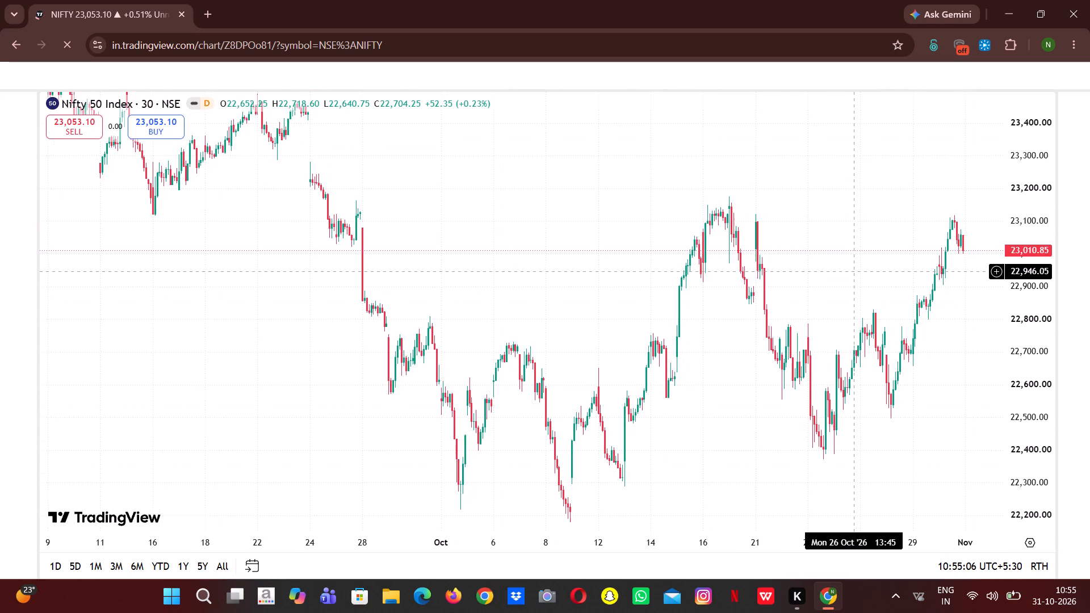
drag(850, 276, 836, 288)
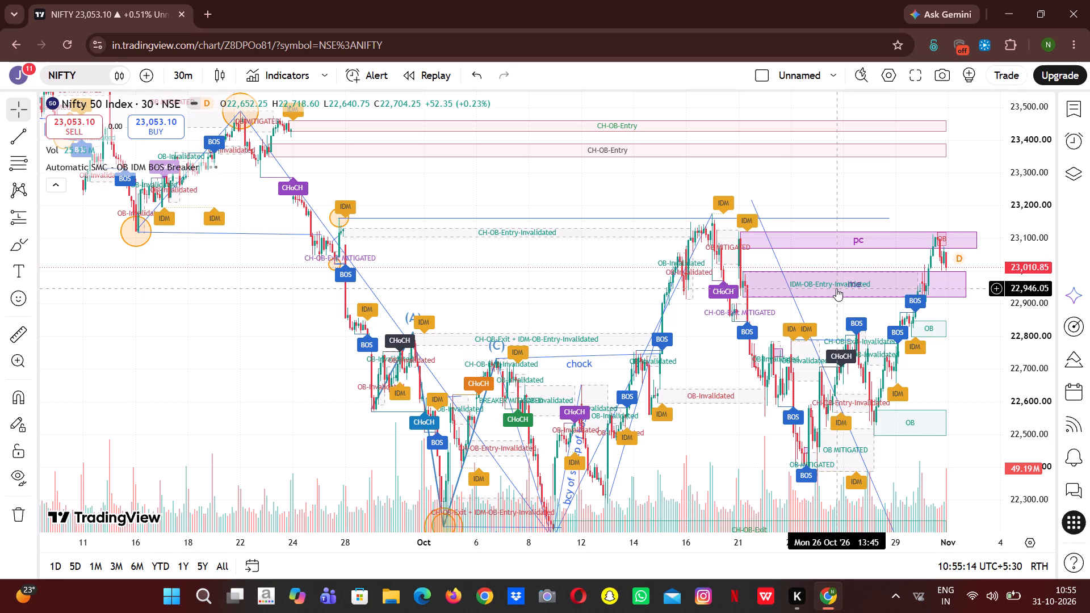
drag(820, 201, 769, 229)
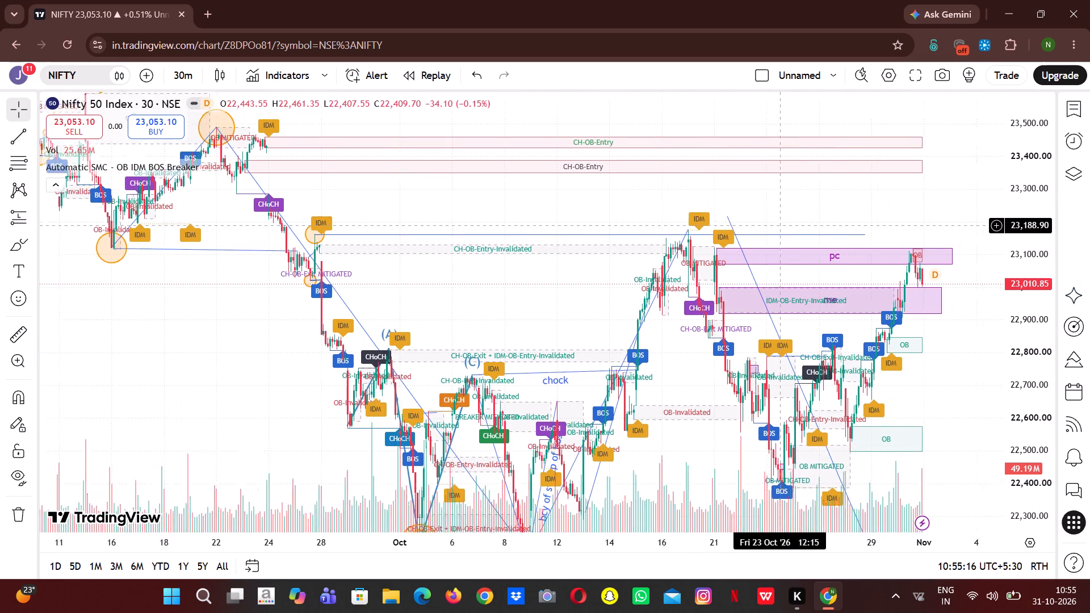
drag(769, 229, 694, 245)
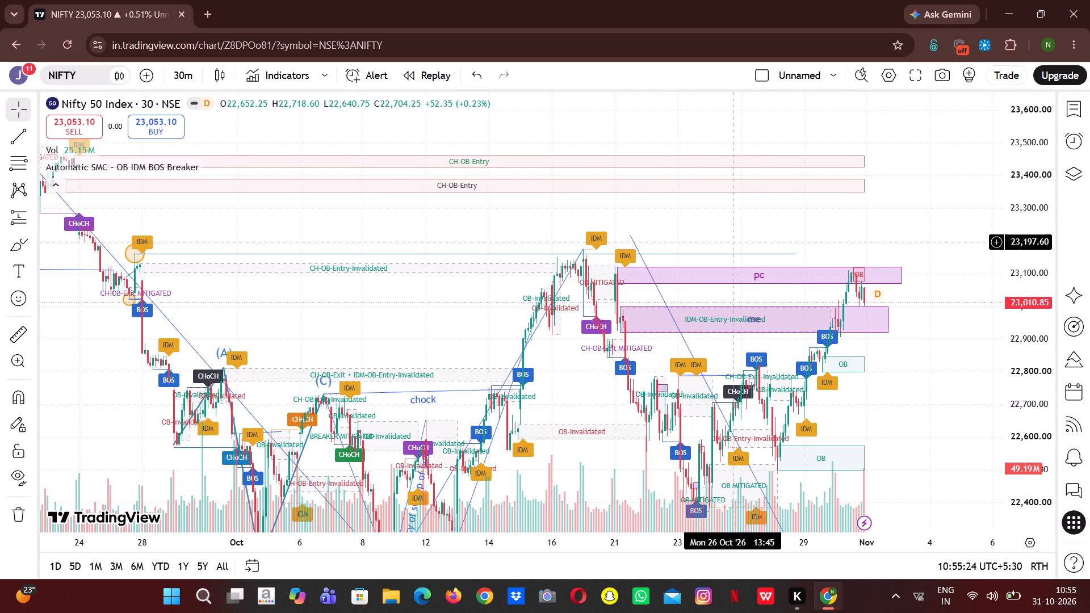
click(177, 79)
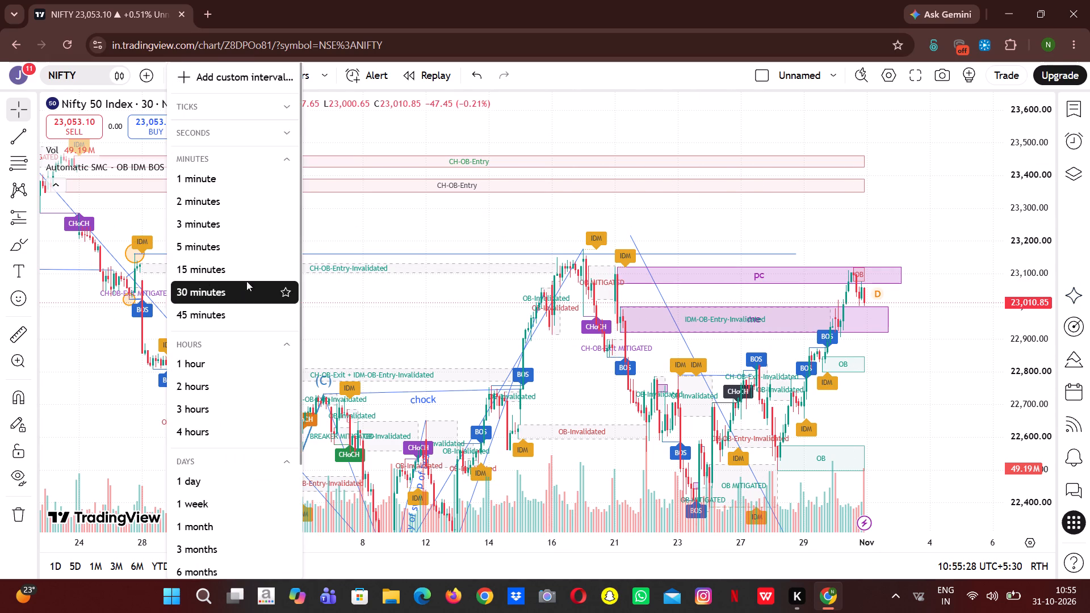
click(253, 268)
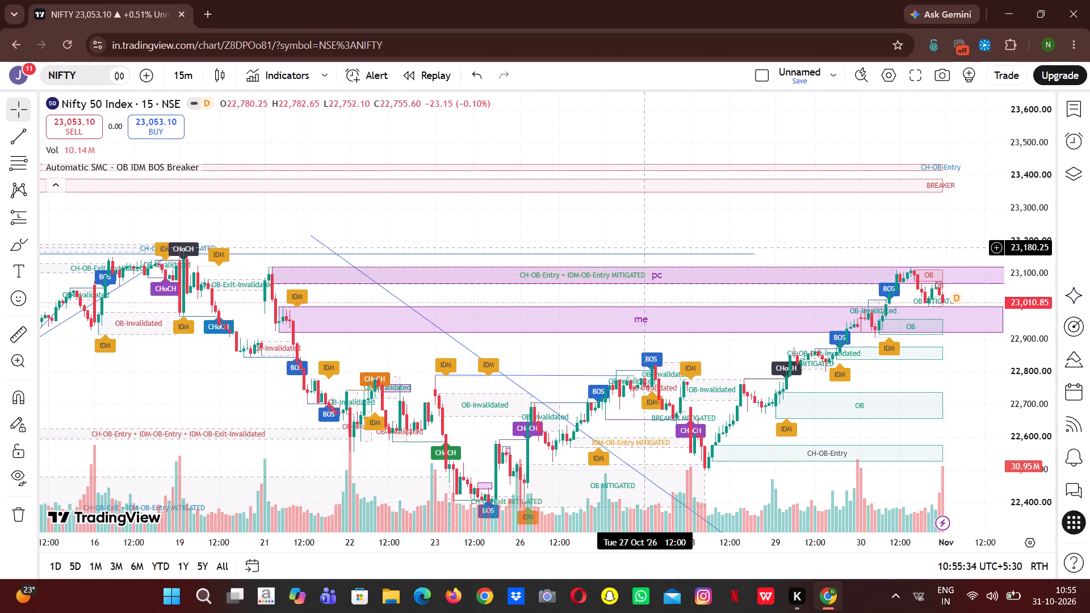
Examine the 15-minute price action around the "pc" and "me" zones, from mid-October up to the latest candles.
drag(806, 207, 603, 169)
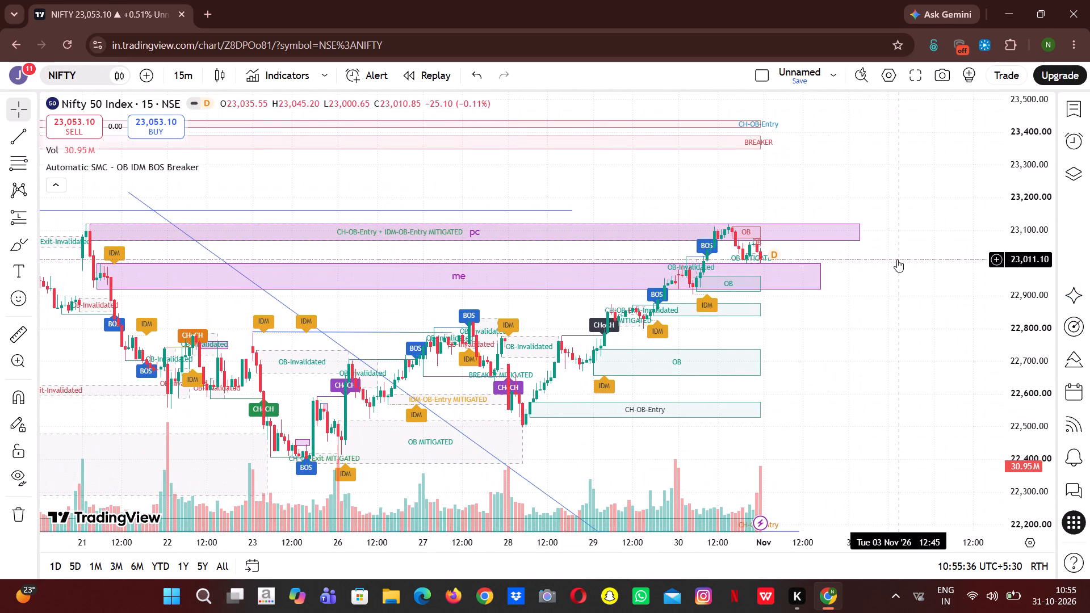
drag(1032, 324, 1034, 86)
drag(878, 296, 873, 296)
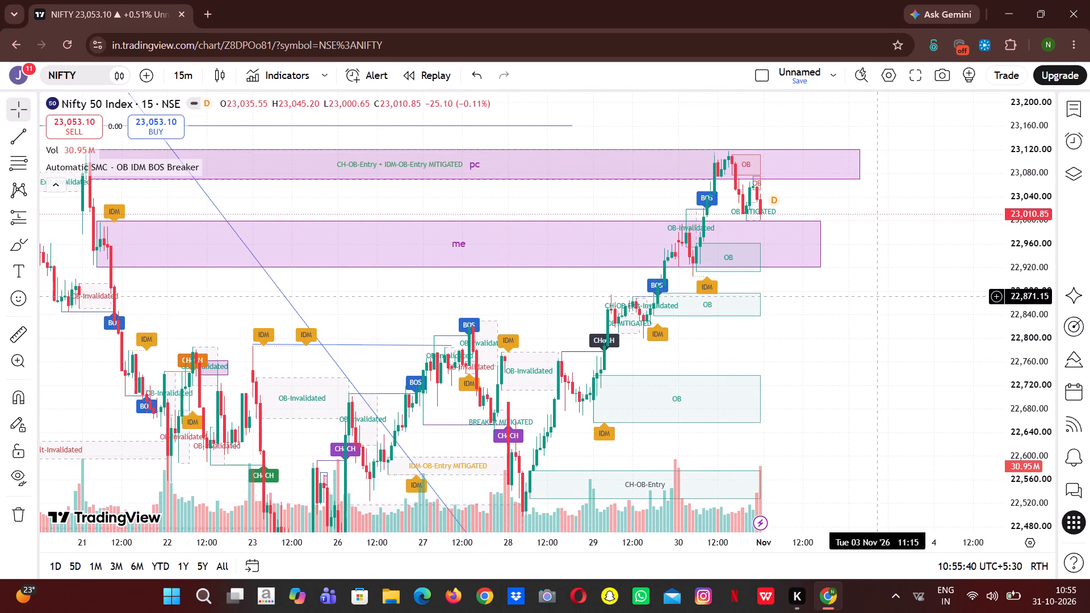
drag(873, 296, 815, 289)
drag(823, 235, 829, 282)
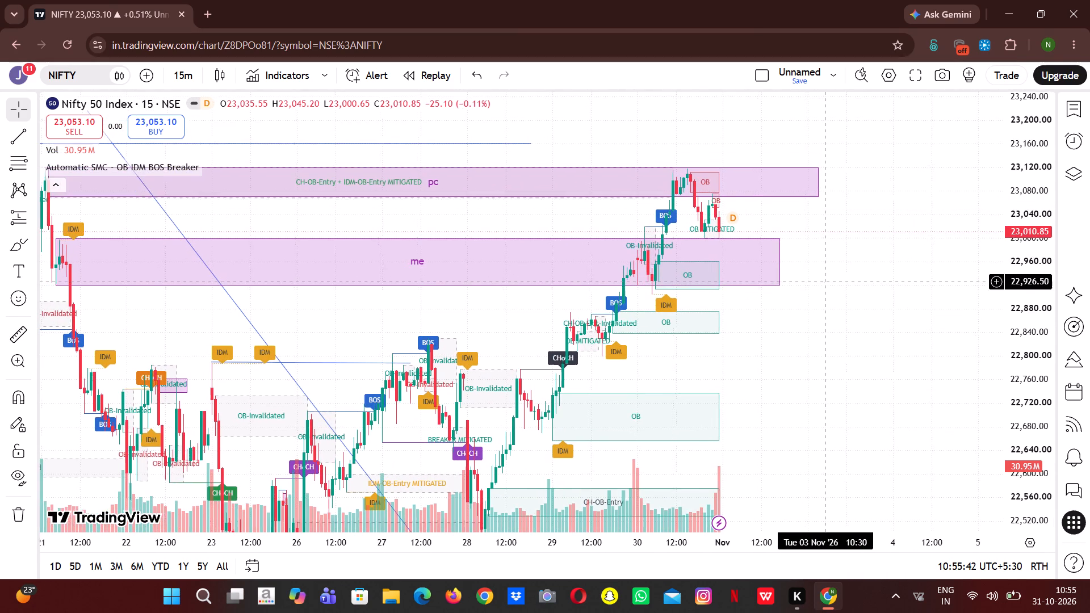
drag(829, 282, 830, 283)
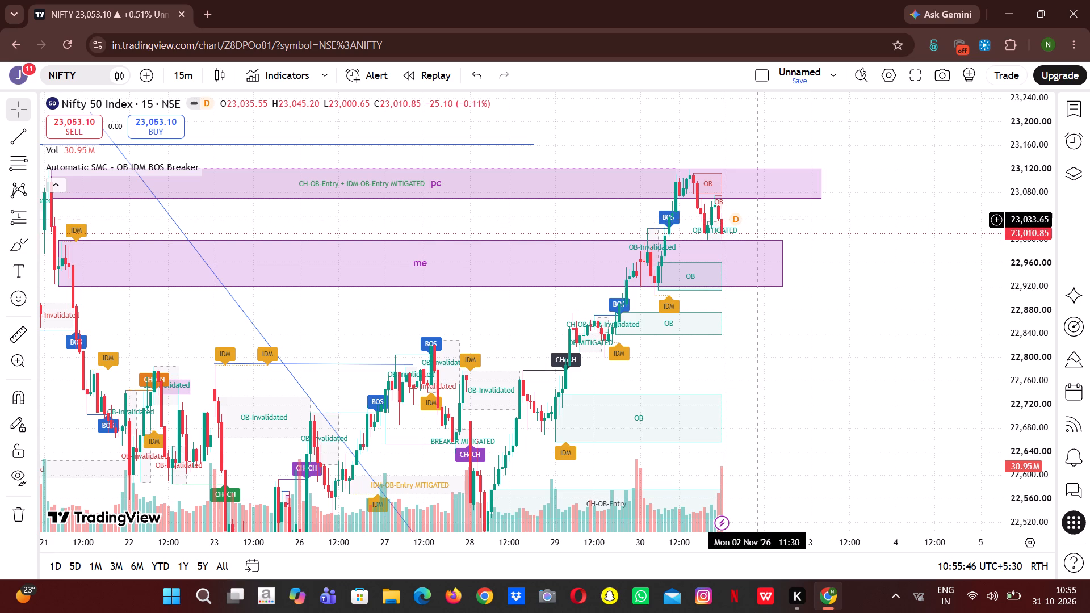
drag(818, 221, 1008, 199)
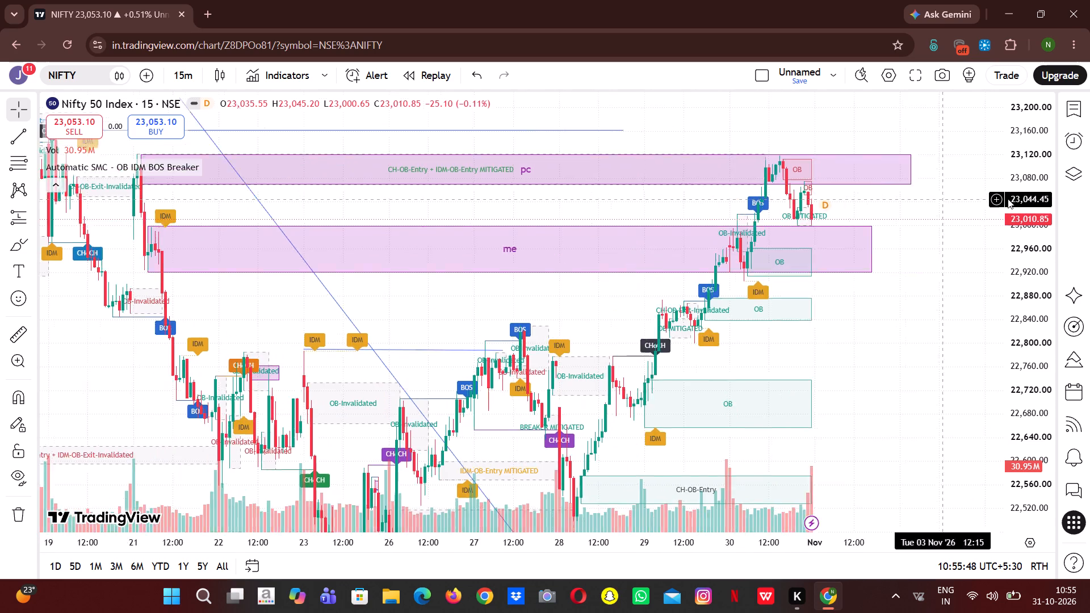
drag(1008, 199, 1046, 203)
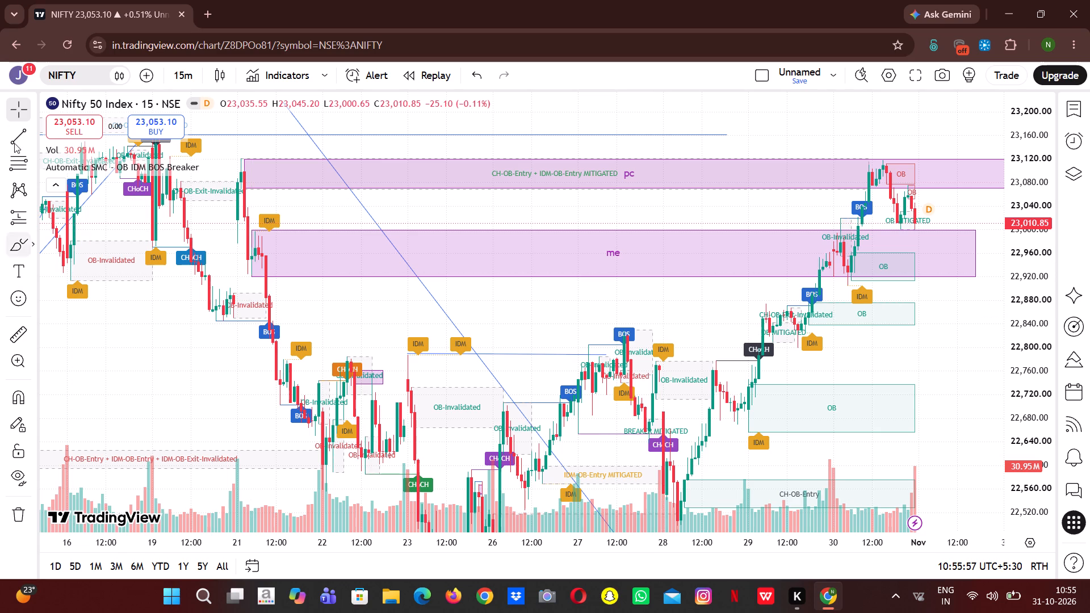
Activate the Fib retracement drawing tool.
click(33, 170)
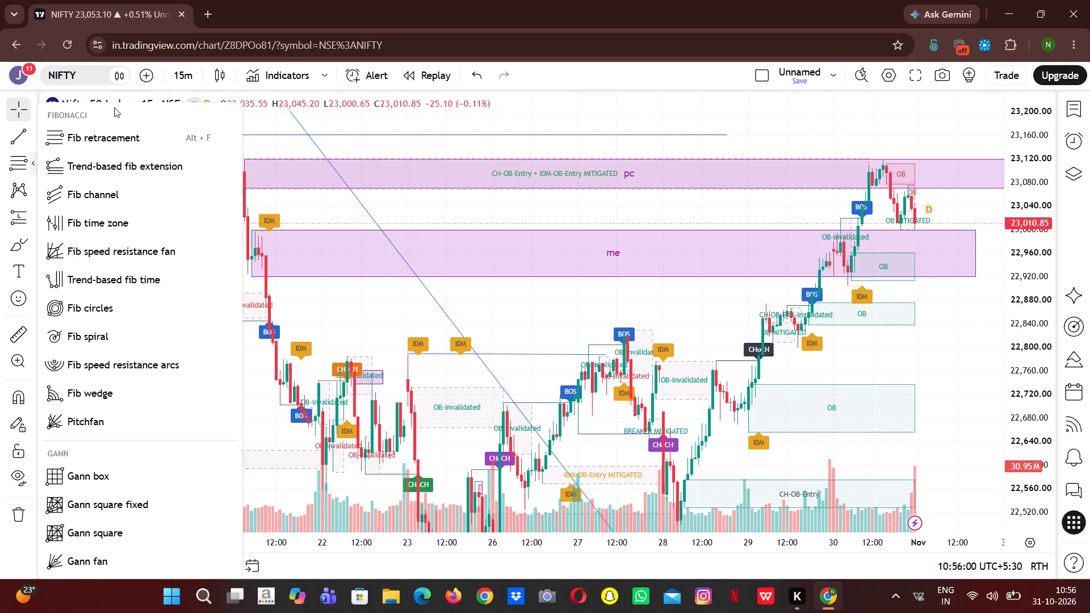
click(108, 131)
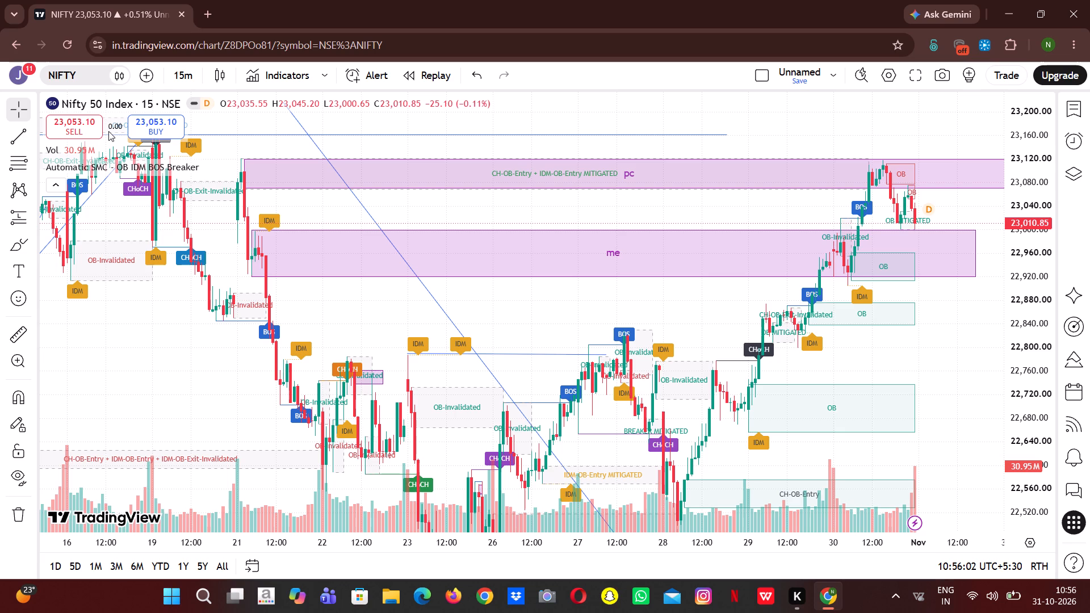
click(21, 163)
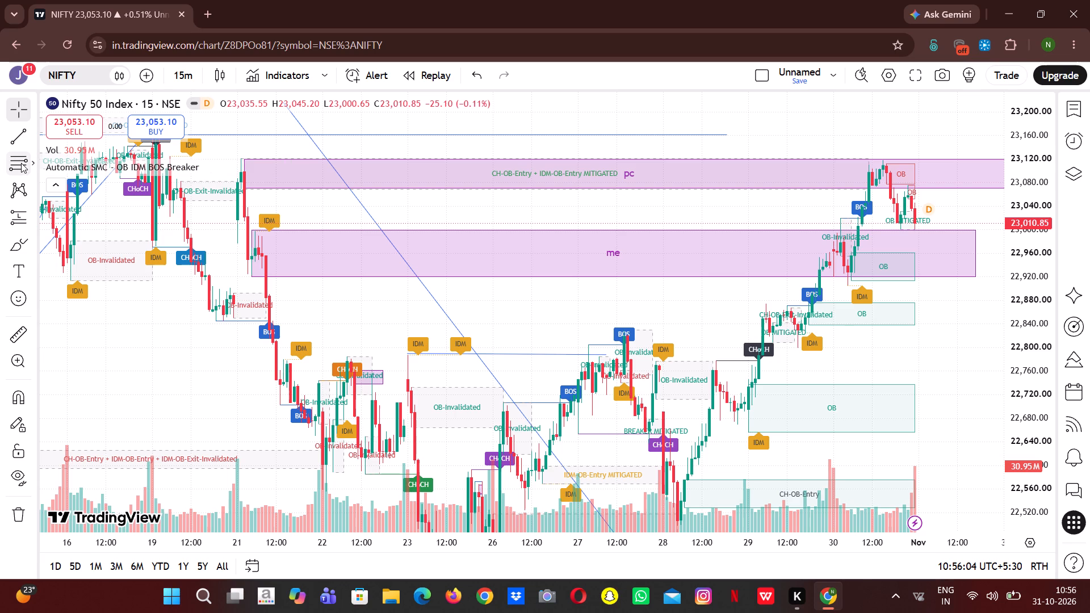
click(28, 164)
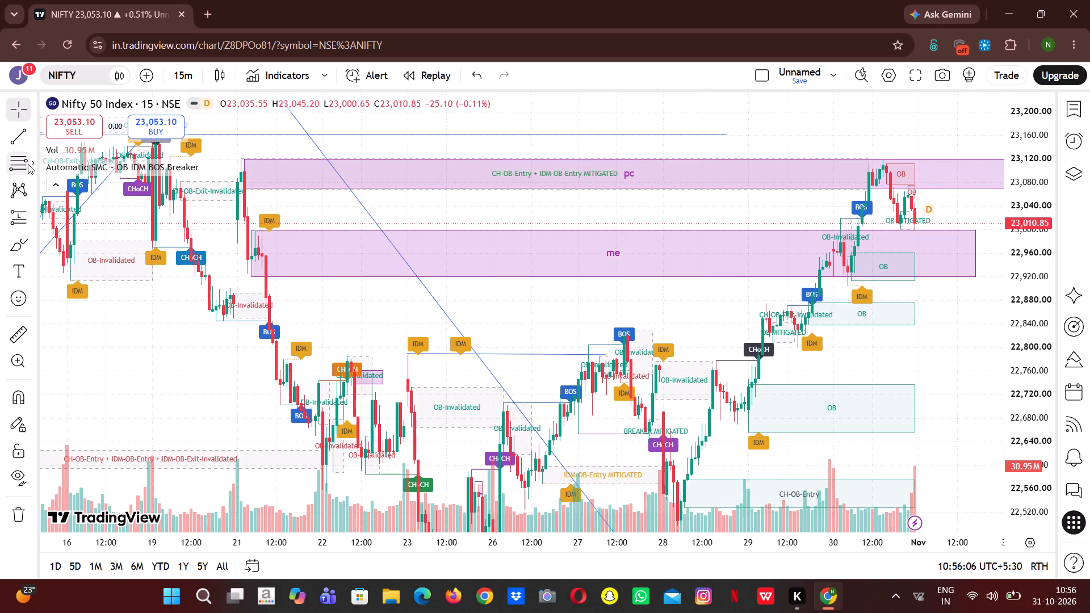
click(35, 164)
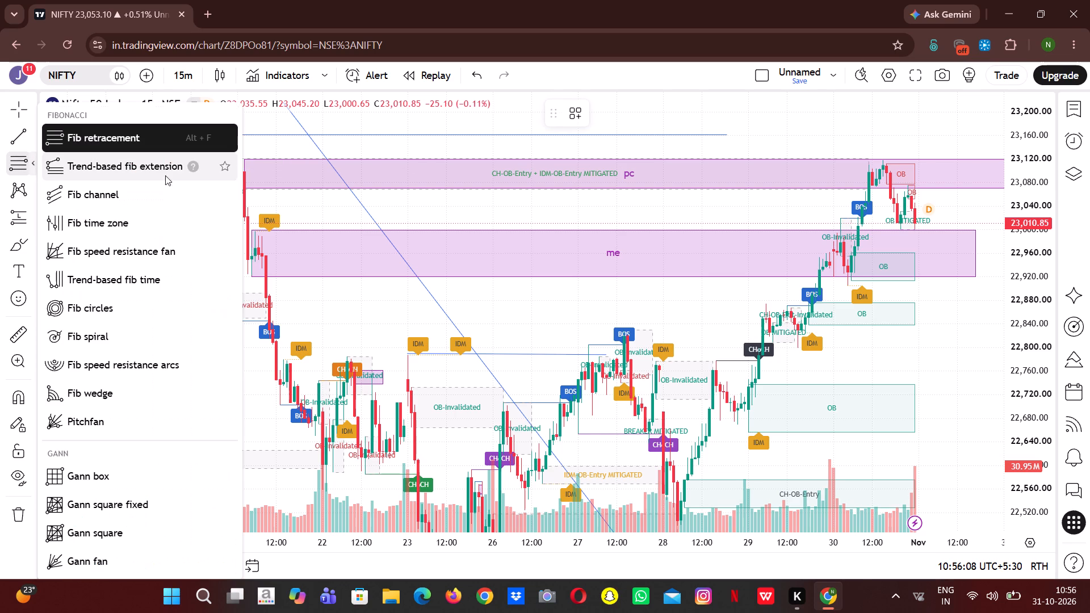
Read through the help article on the Fibonacci retracement drawing tool, covering its levels and style options, and close it.
click(151, 140)
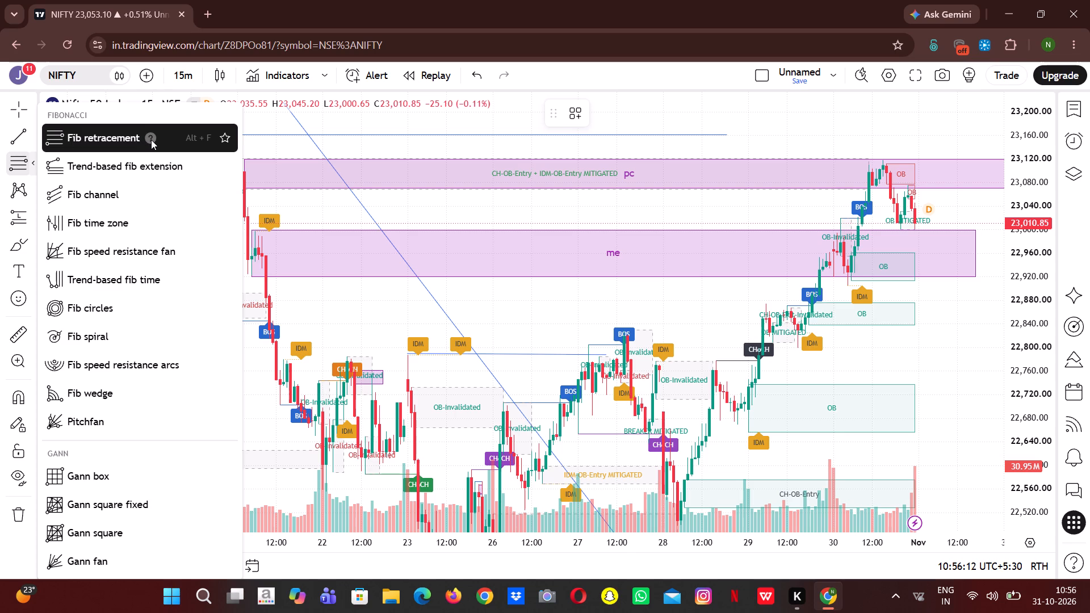
click(151, 140)
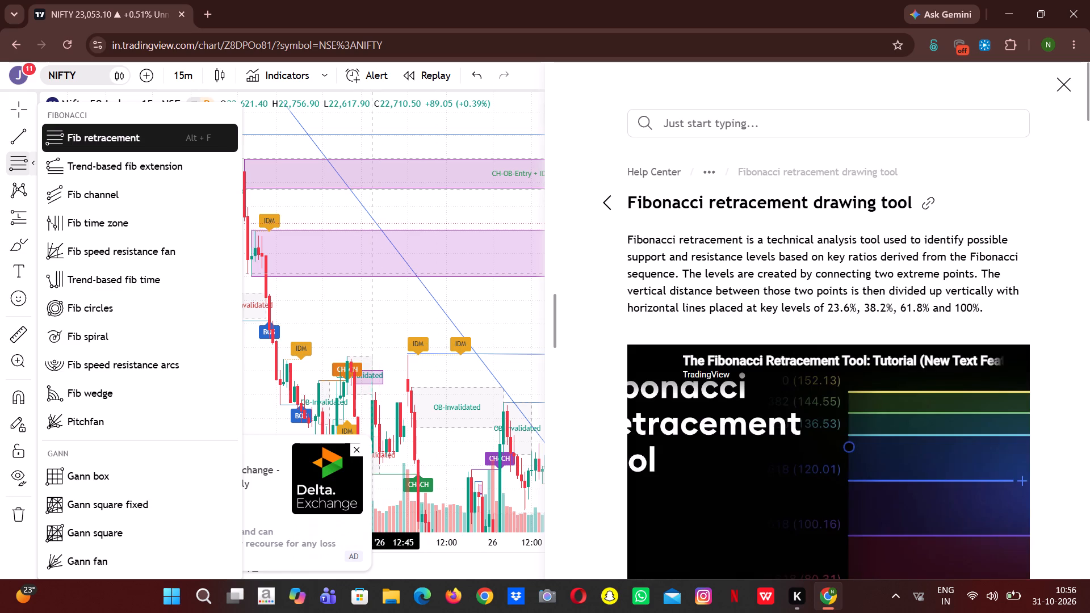
click(363, 449)
scroll(874, 274, down, 2)
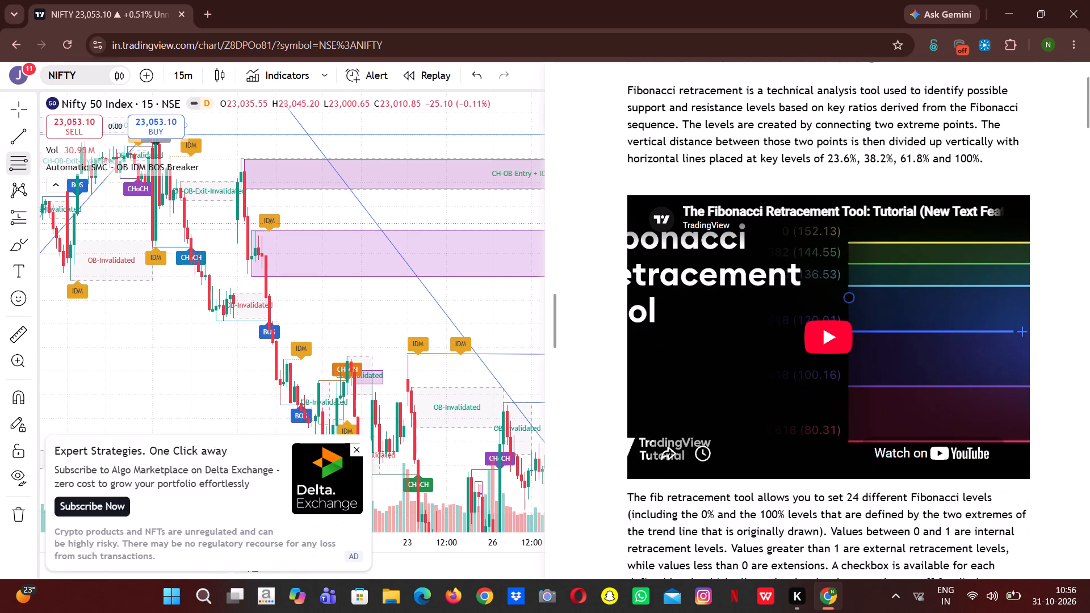
scroll(874, 274, down, 6)
scroll(874, 274, up, 8)
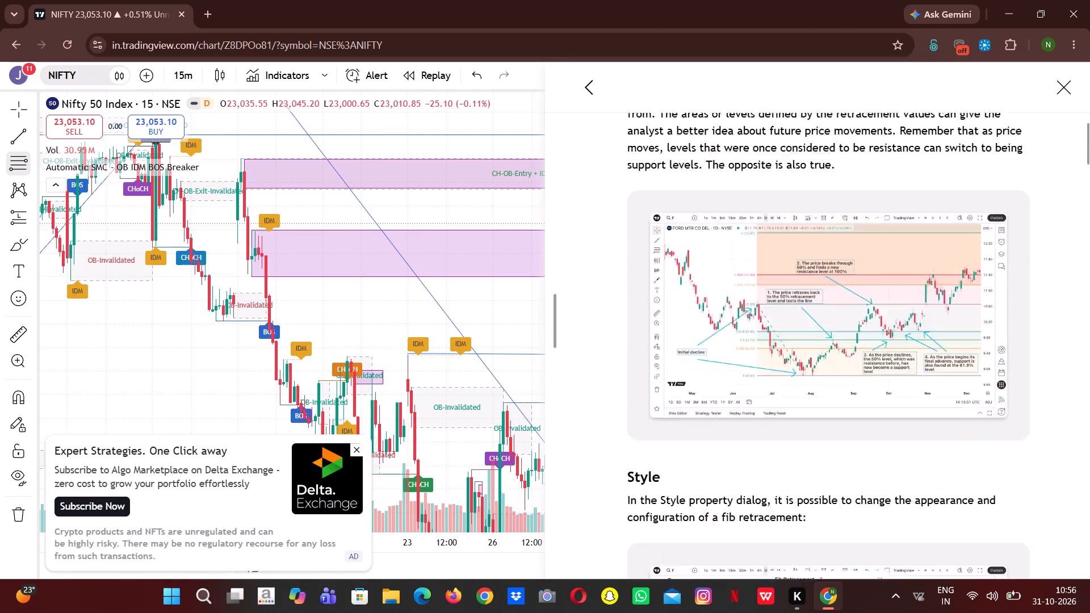
scroll(874, 274, up, 4)
scroll(900, 313, down, 3)
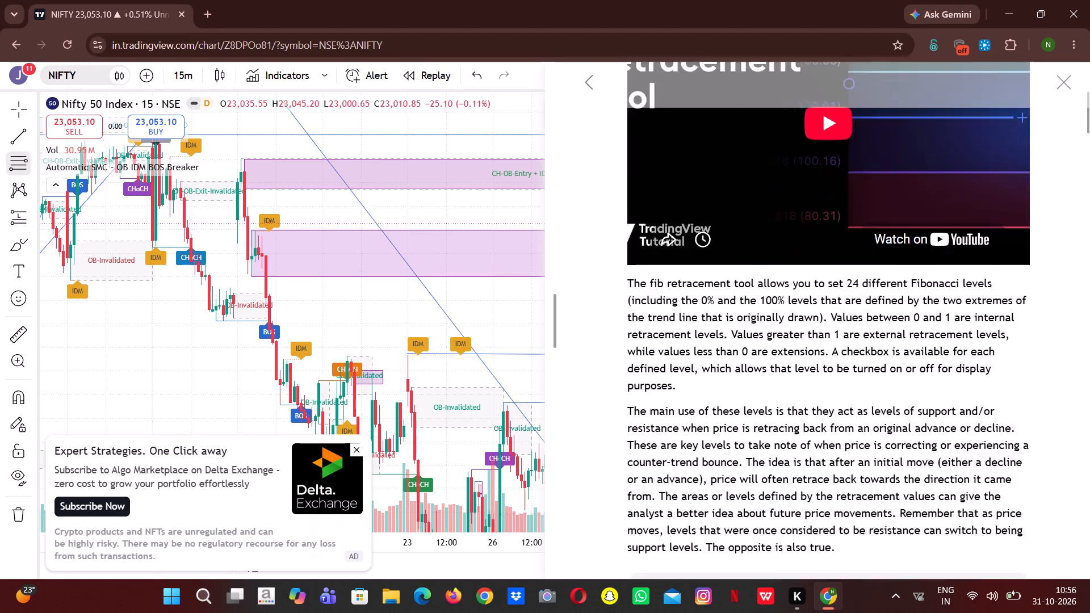
scroll(900, 313, down, 6)
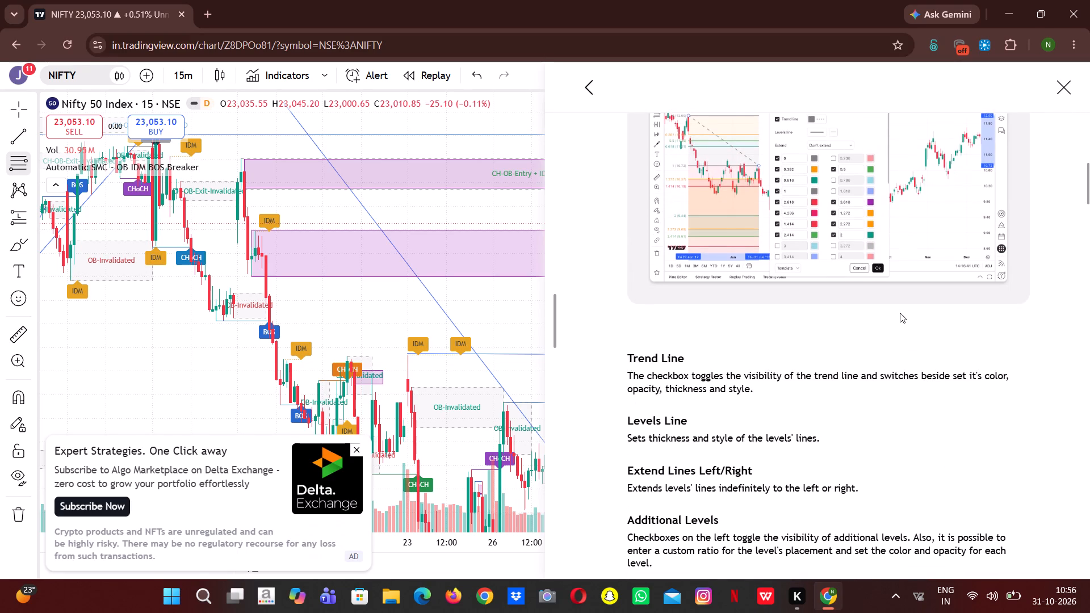
scroll(900, 313, down, 2)
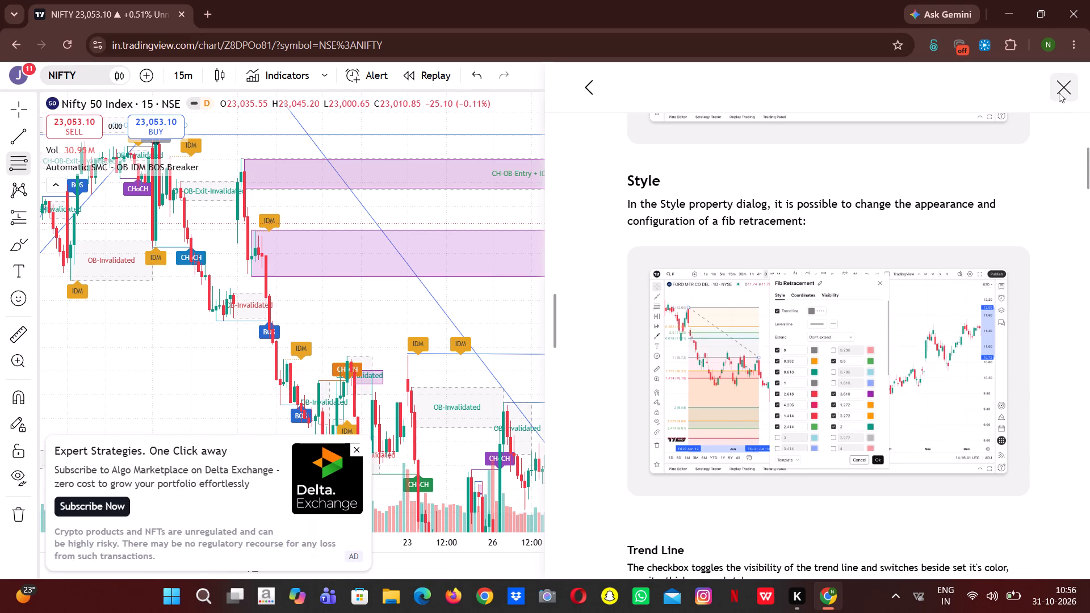
click(1062, 91)
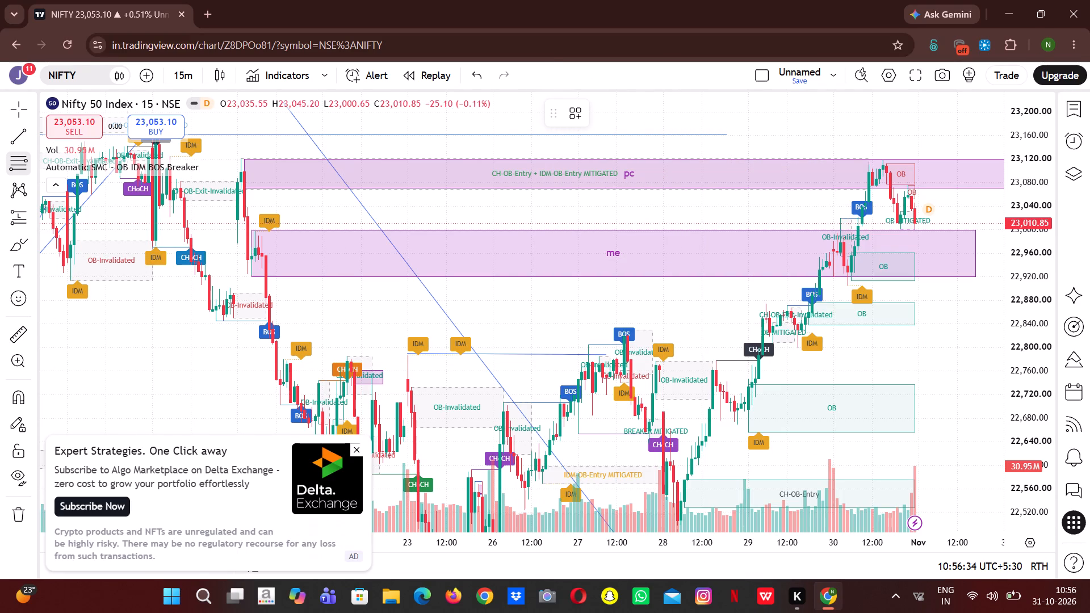
Draw a Fib retracement from about 23,128 near the 21 October high down to about 22,616 on 23 October.
click(236, 154)
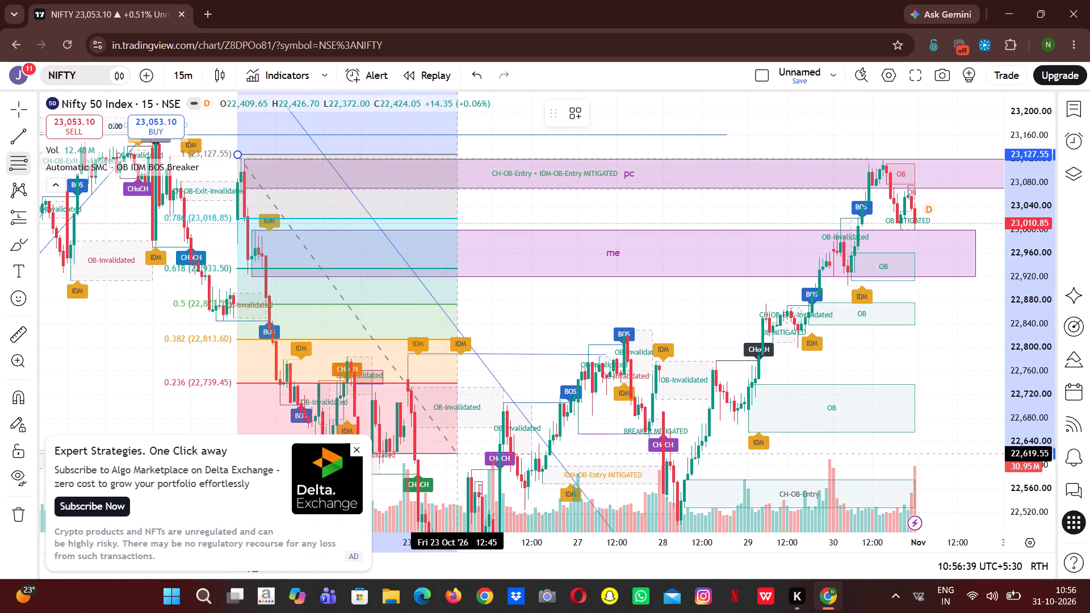
click(460, 456)
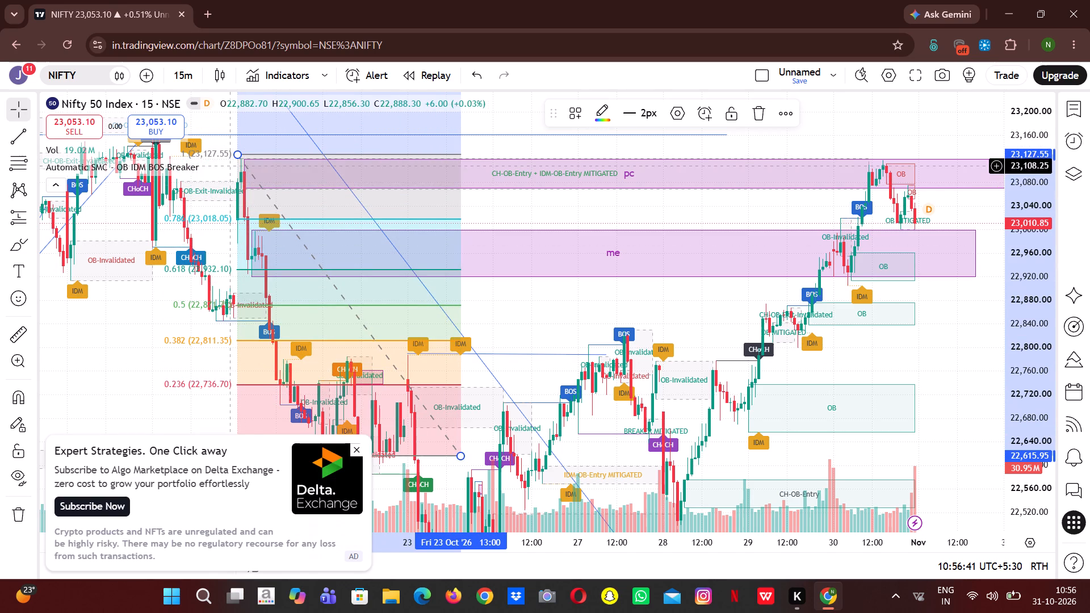
Open the Fib retracement's settings and change its 0.382 level to 0.5.
right_click(234, 154)
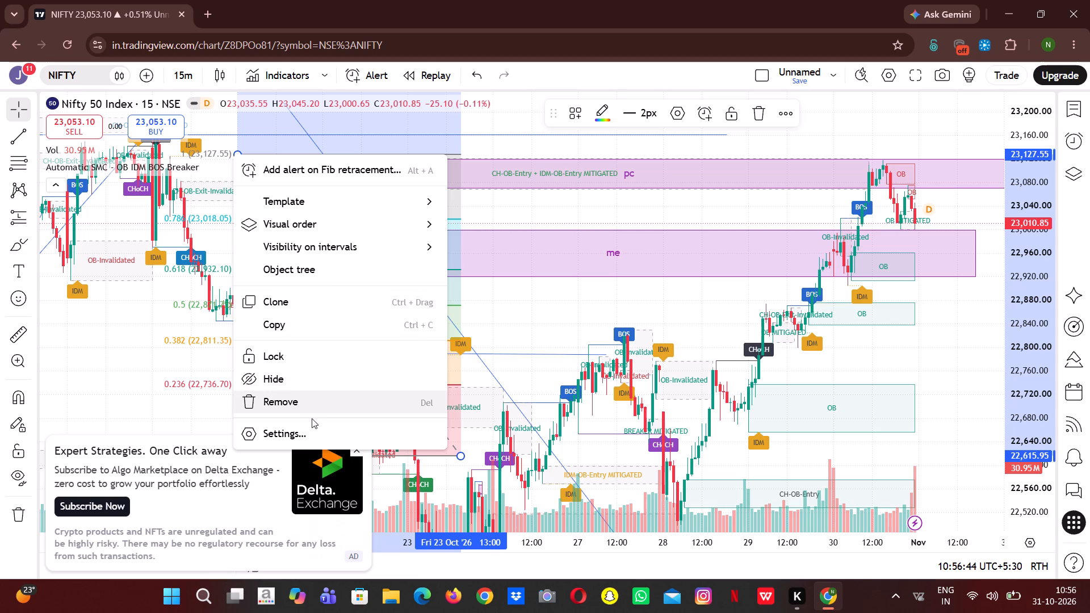
click(300, 430)
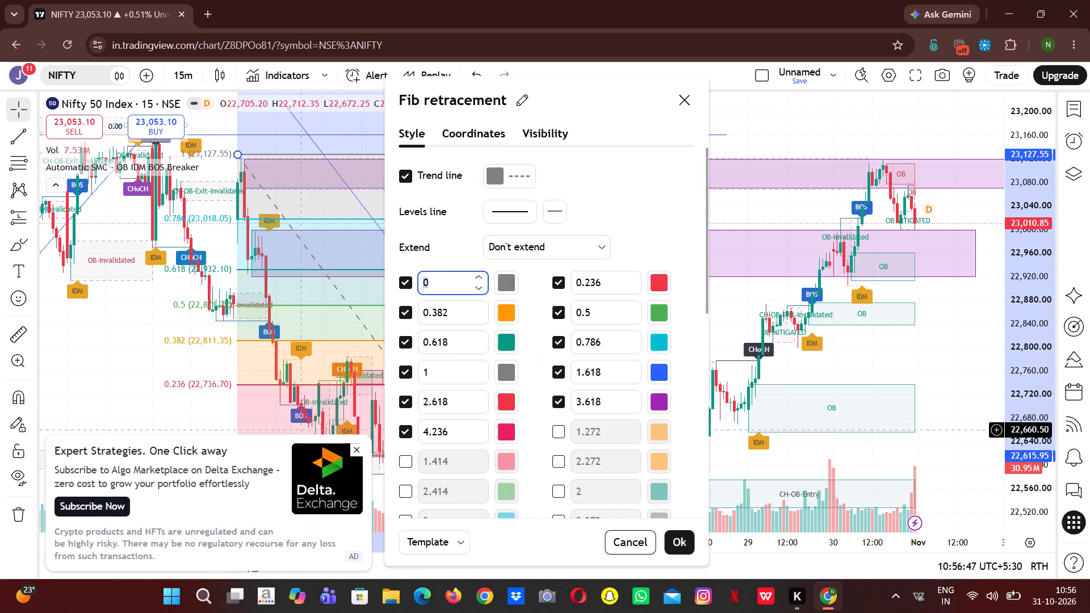
click(454, 309)
key(BackSpace)
key(BackSpace)
key(BackSpace)
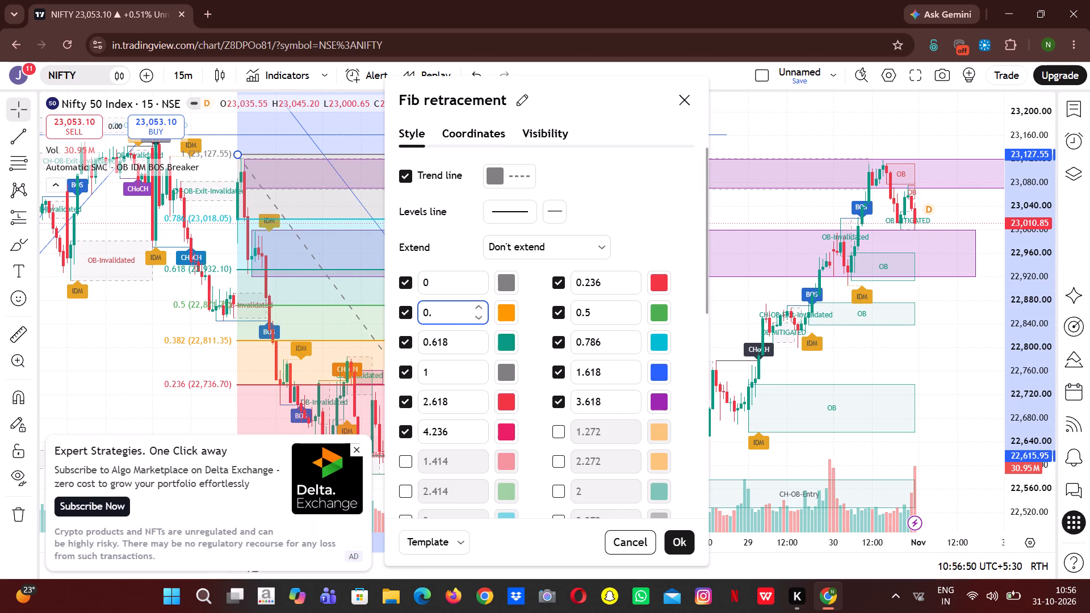
key(5)
key(Down)
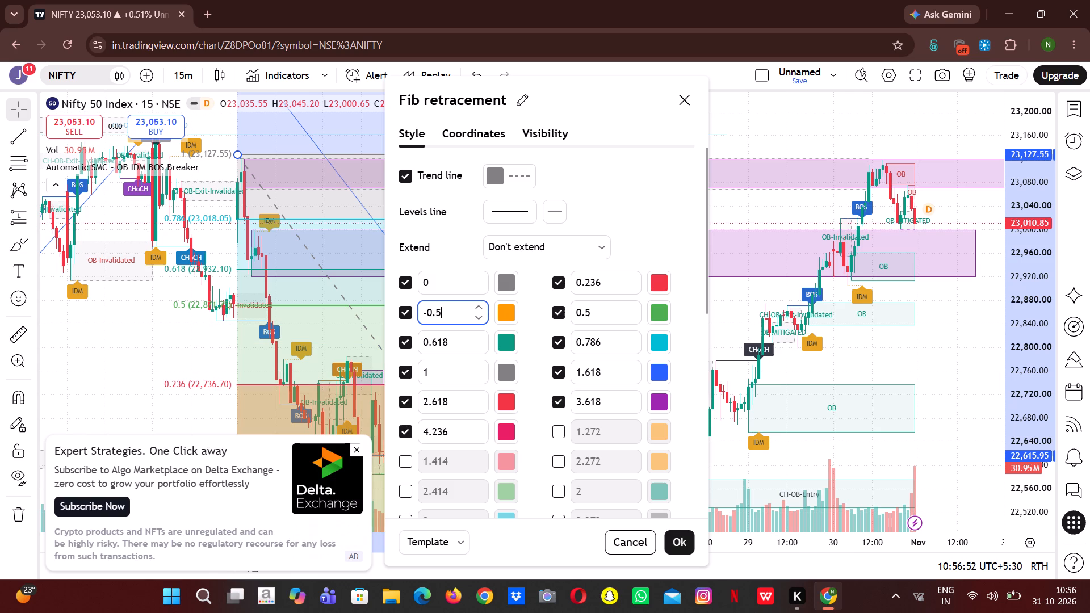
key(Up)
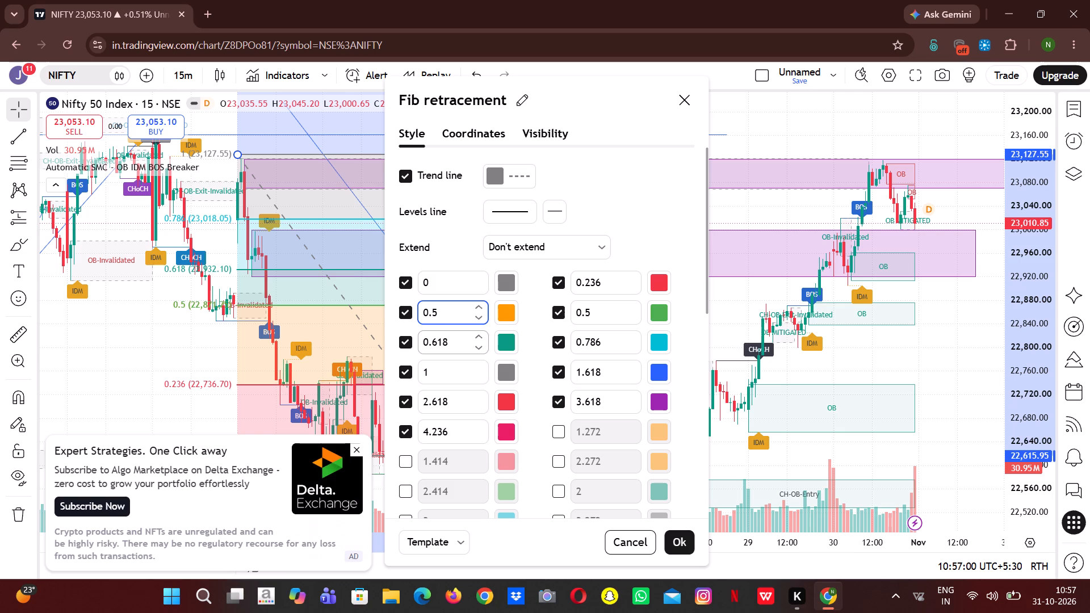
key(Return)
Disable the 0.236, 0.618, 0.786, 1.618, 2.618, 3.618, 4.236 and green 0.5 levels, keeping 0, orange 0.5 and 1, and apply the settings.
click(406, 366)
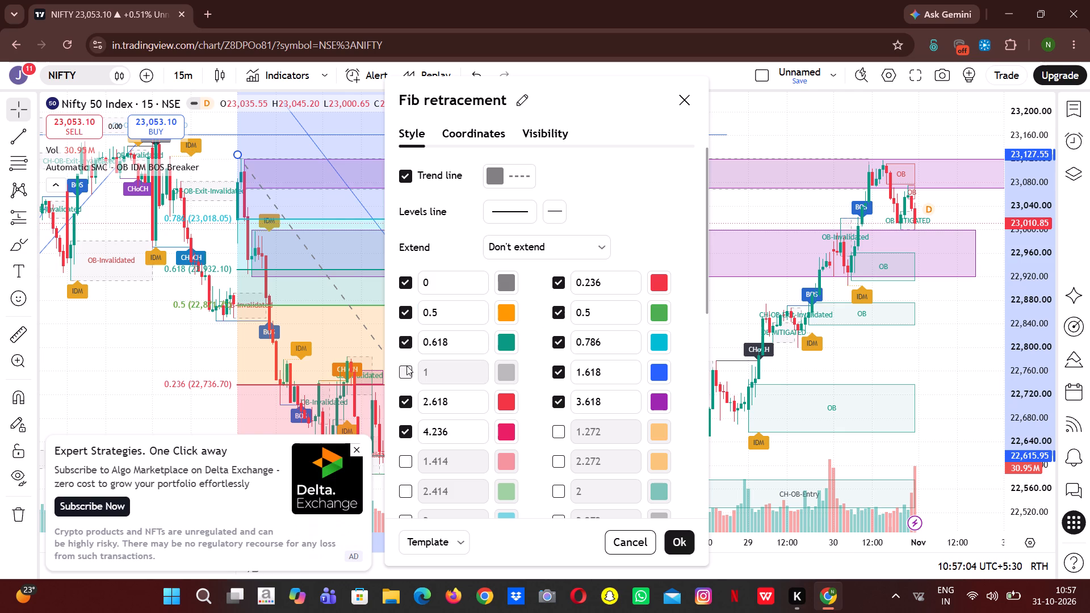
click(405, 375)
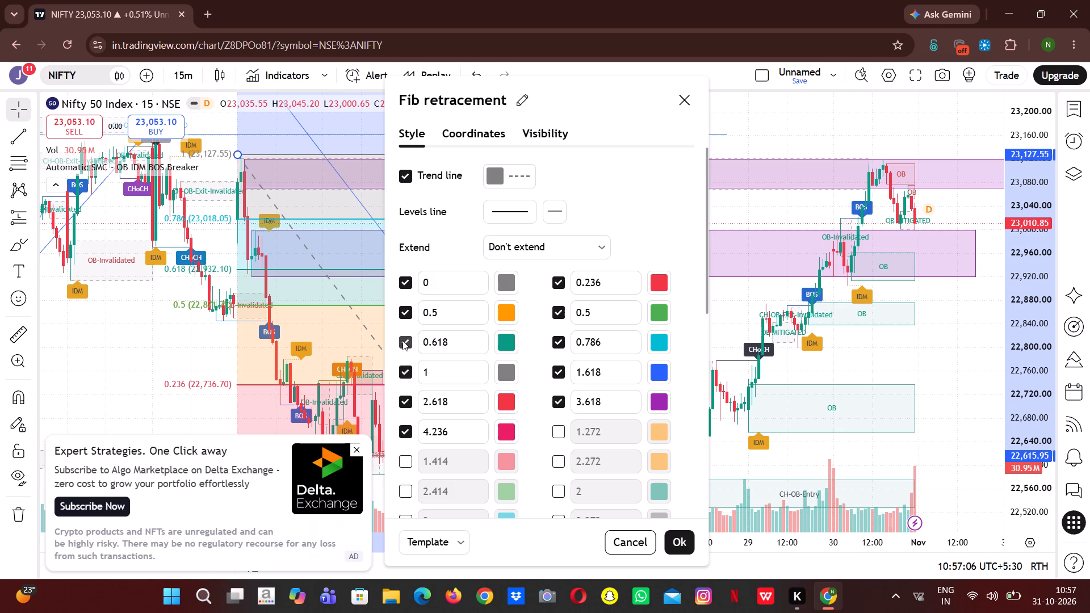
click(403, 341)
click(401, 406)
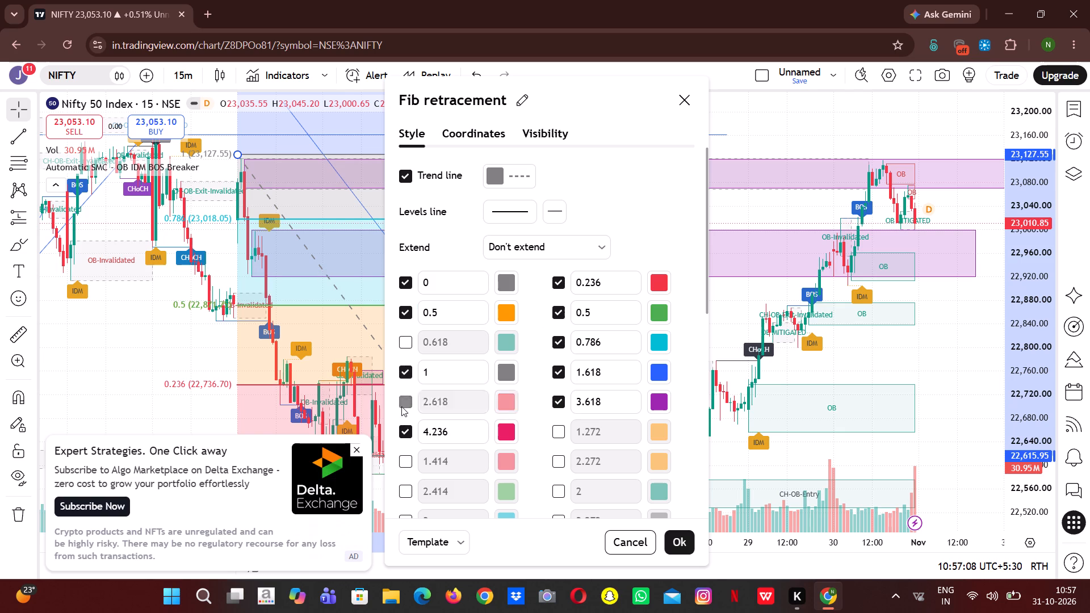
click(403, 423)
click(407, 431)
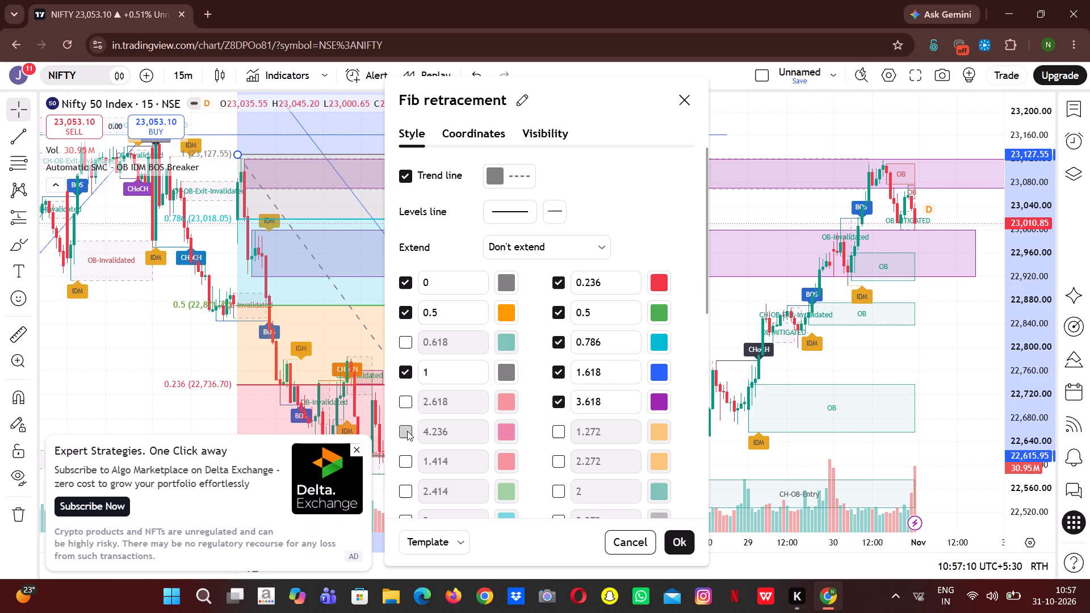
click(557, 397)
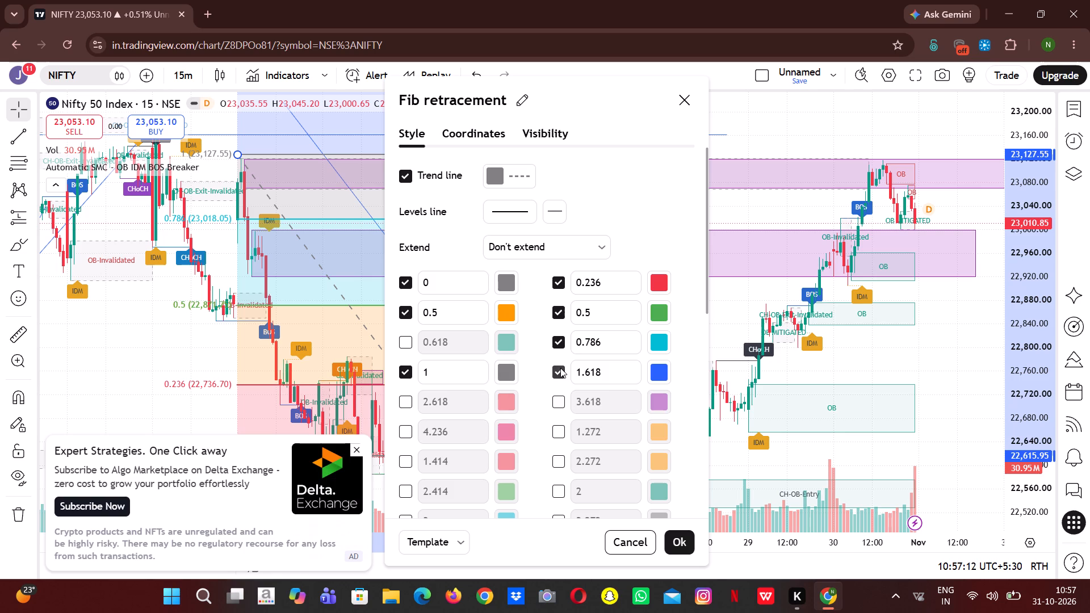
click(560, 368)
click(567, 339)
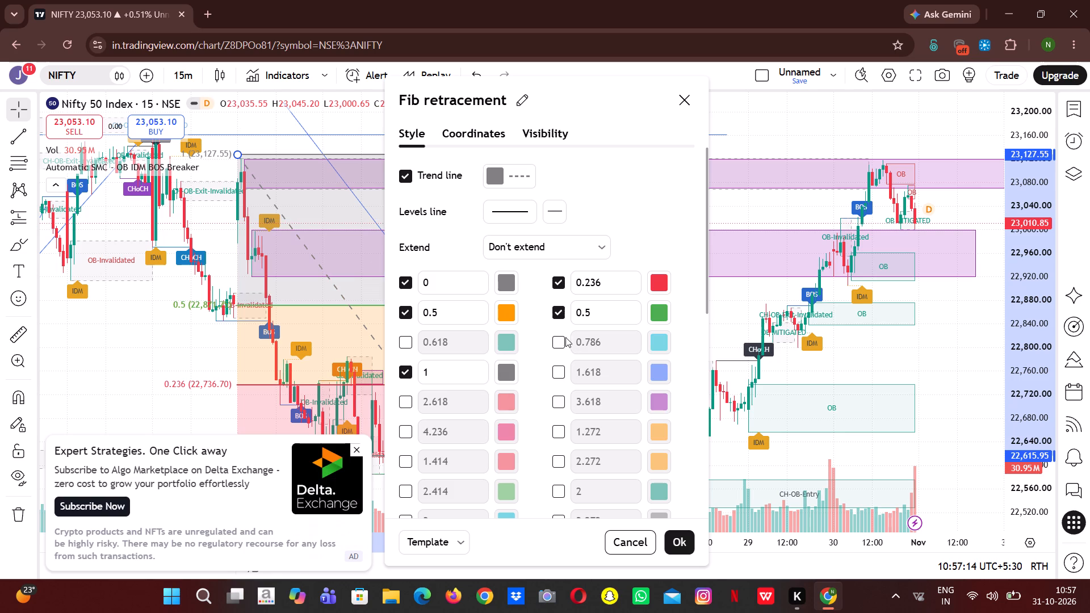
click(559, 308)
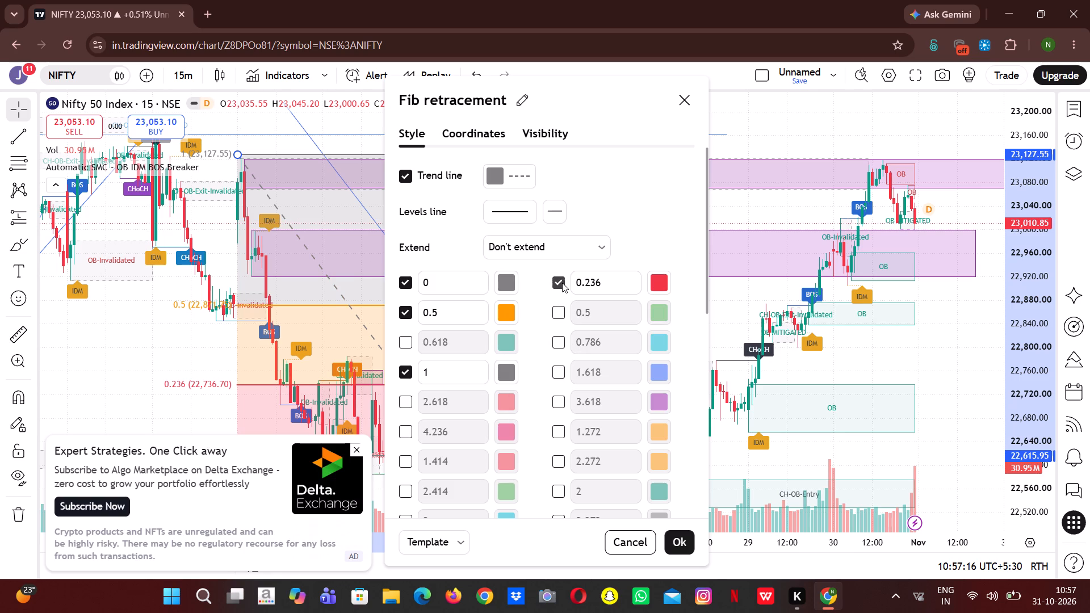
click(562, 283)
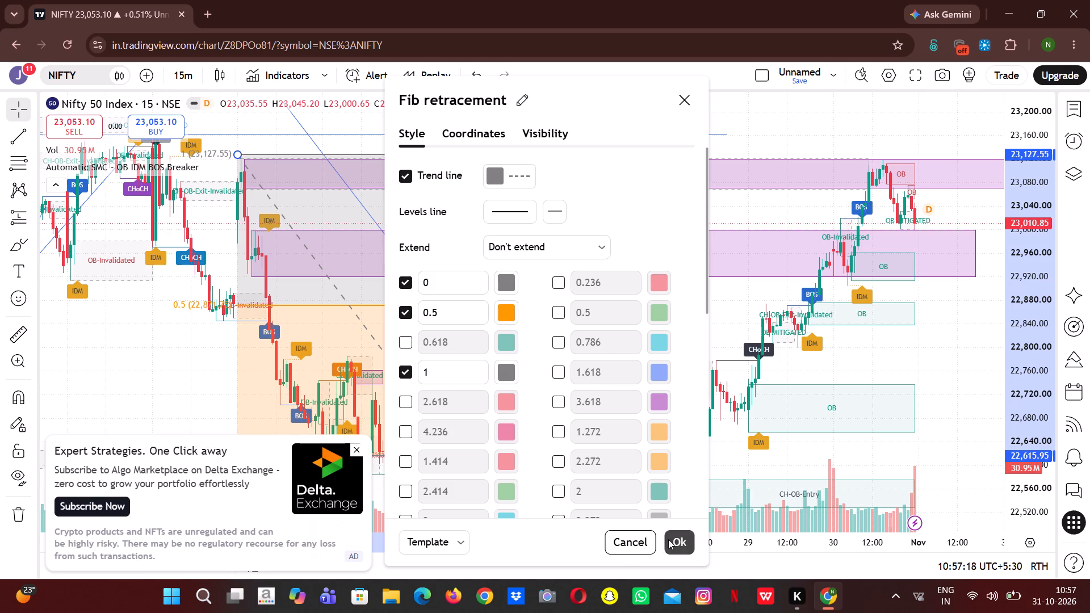
click(677, 536)
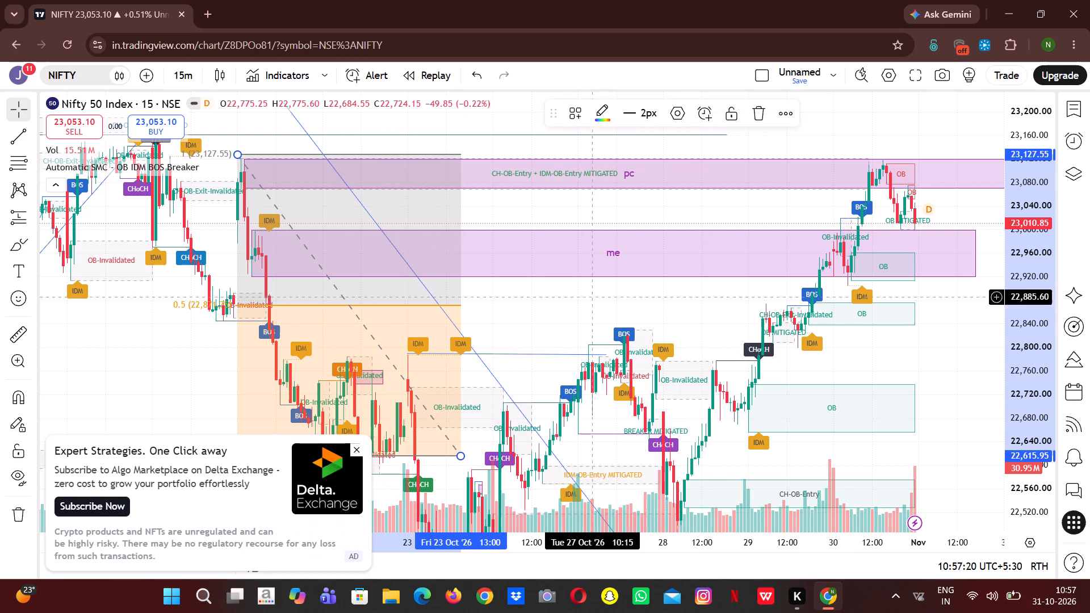
Delete the Fib retracement from the chart.
drag(455, 308, 431, 316)
click(431, 316)
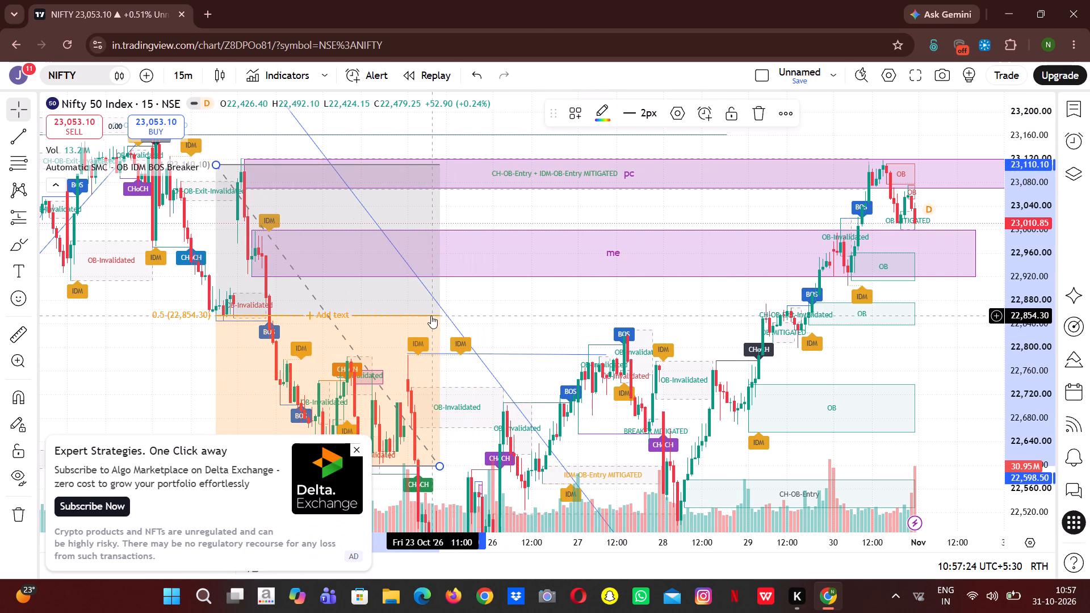
key(BackSpace)
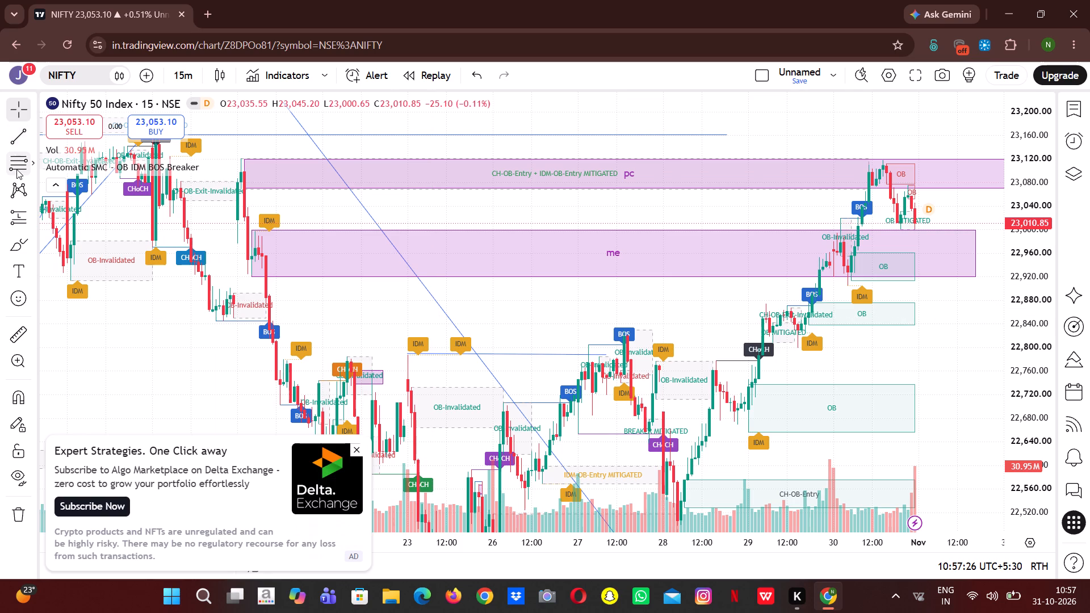
Draw a new Fib retracement from about 23,119 at the 21 October high down to about 22,976.
click(16, 169)
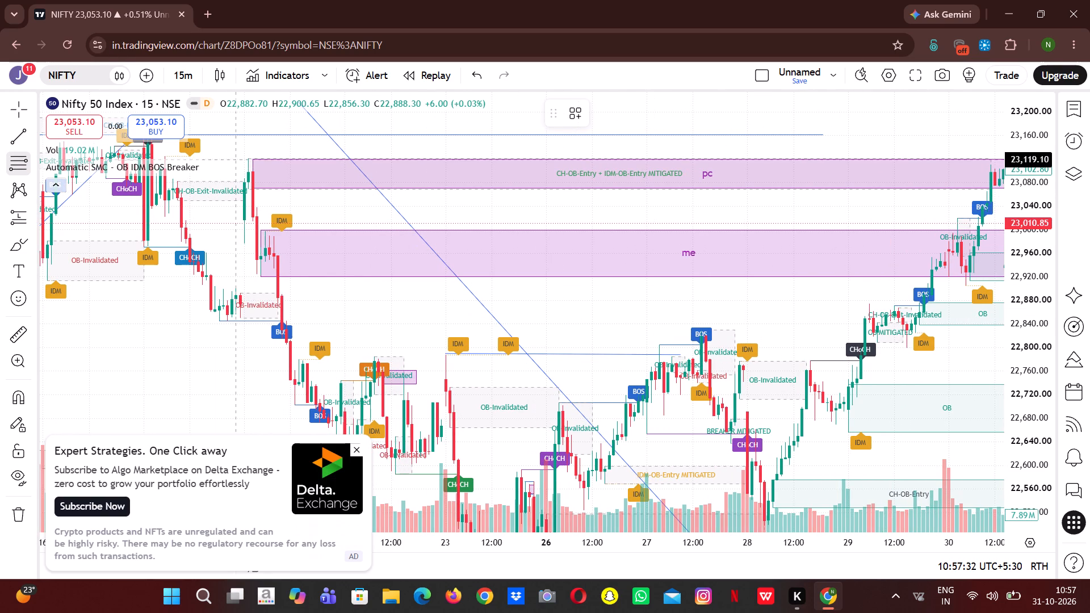
drag(237, 159, 289, 237)
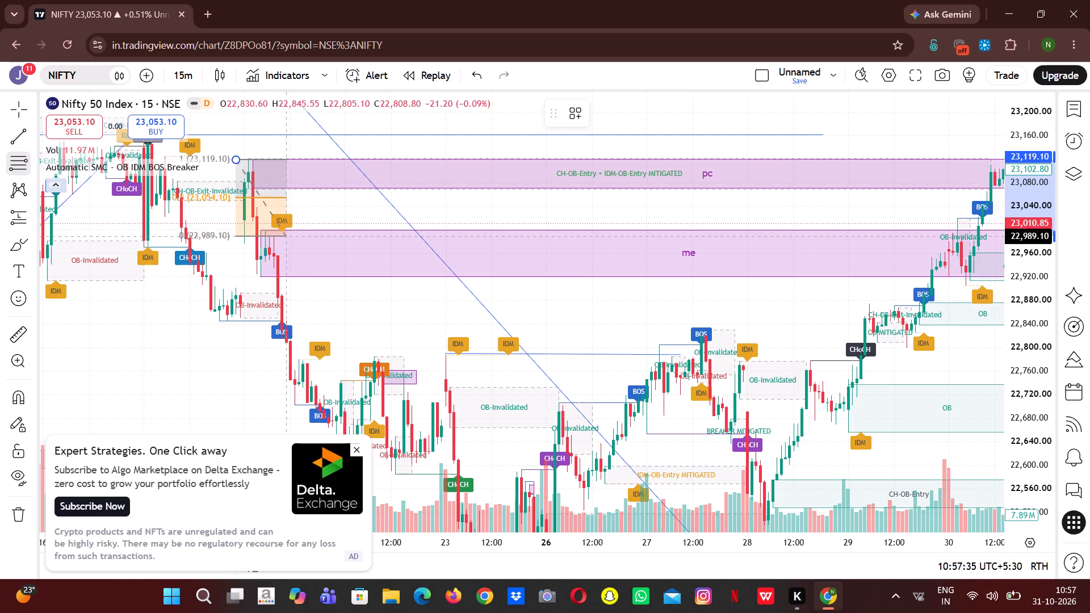
drag(289, 237, 305, 242)
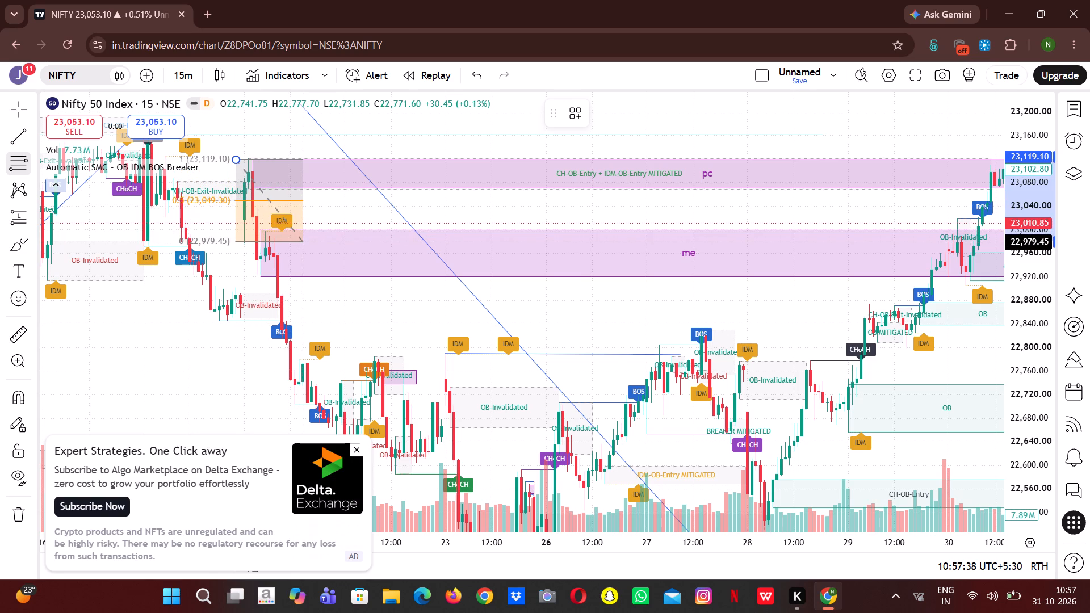
drag(305, 242, 305, 242)
drag(305, 242, 307, 243)
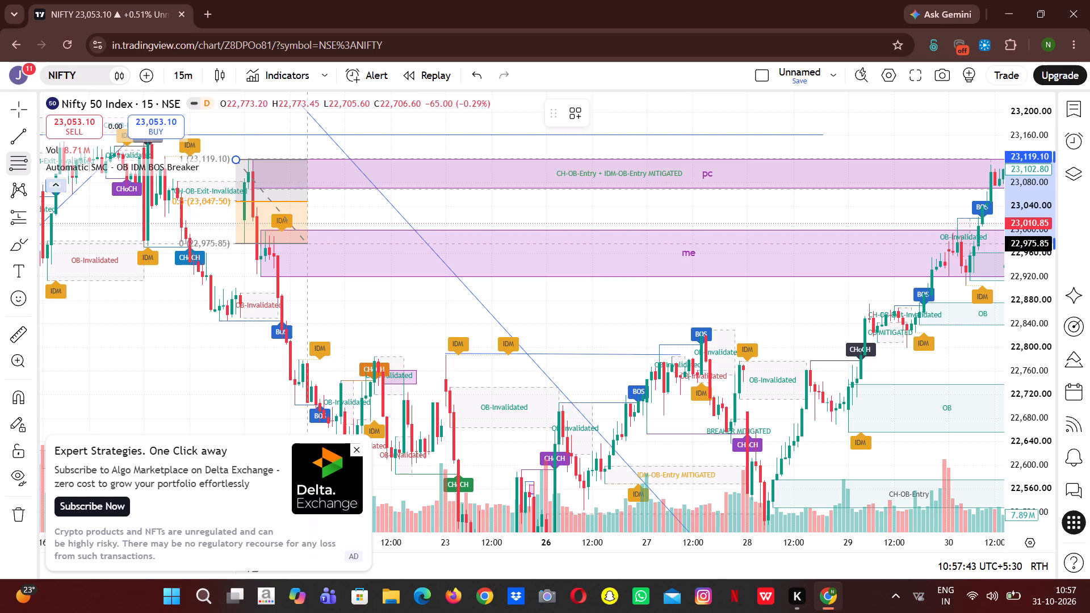
click(307, 243)
click(365, 299)
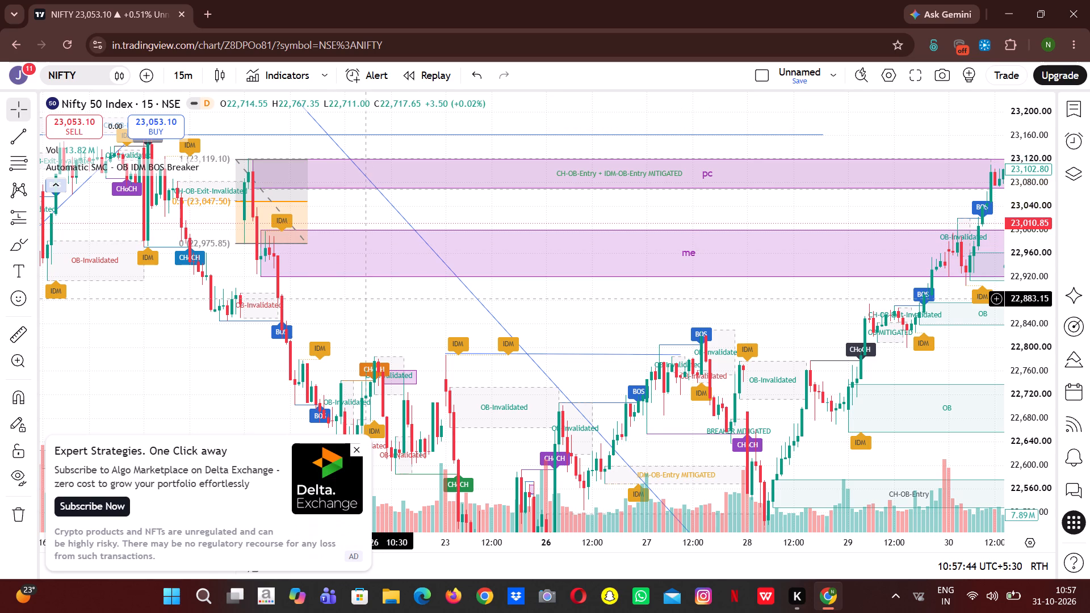
click(361, 221)
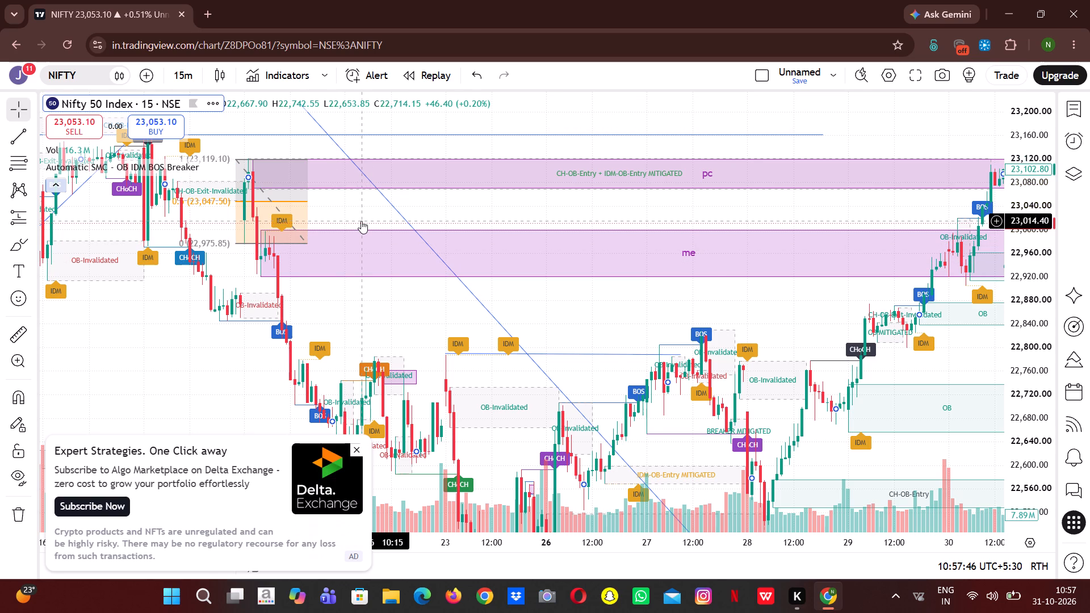
Switch the chart interval to 5 minutes.
drag(376, 198, 360, 234)
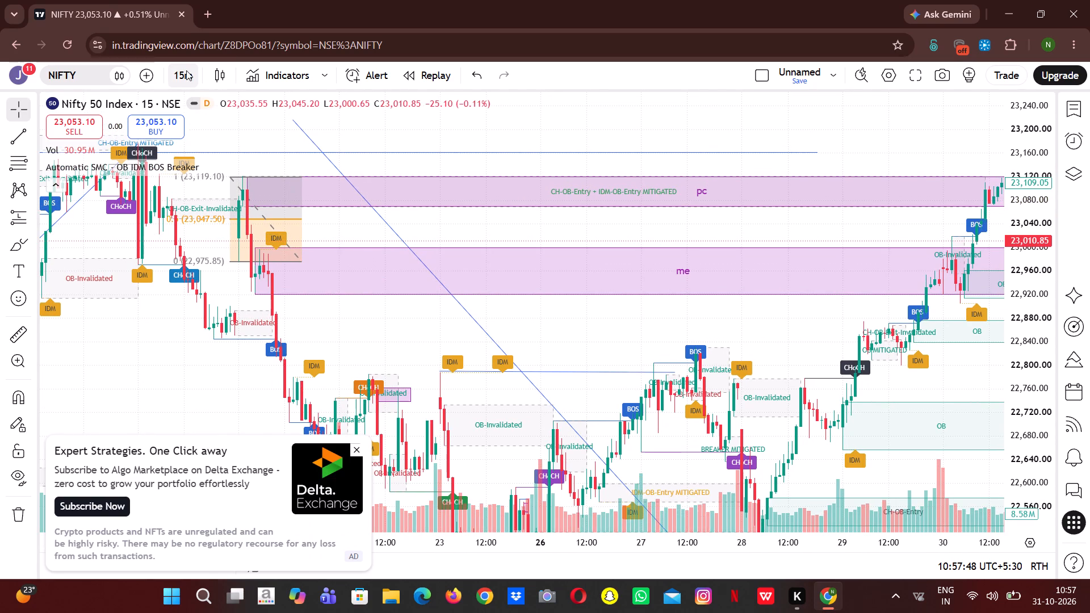
click(186, 70)
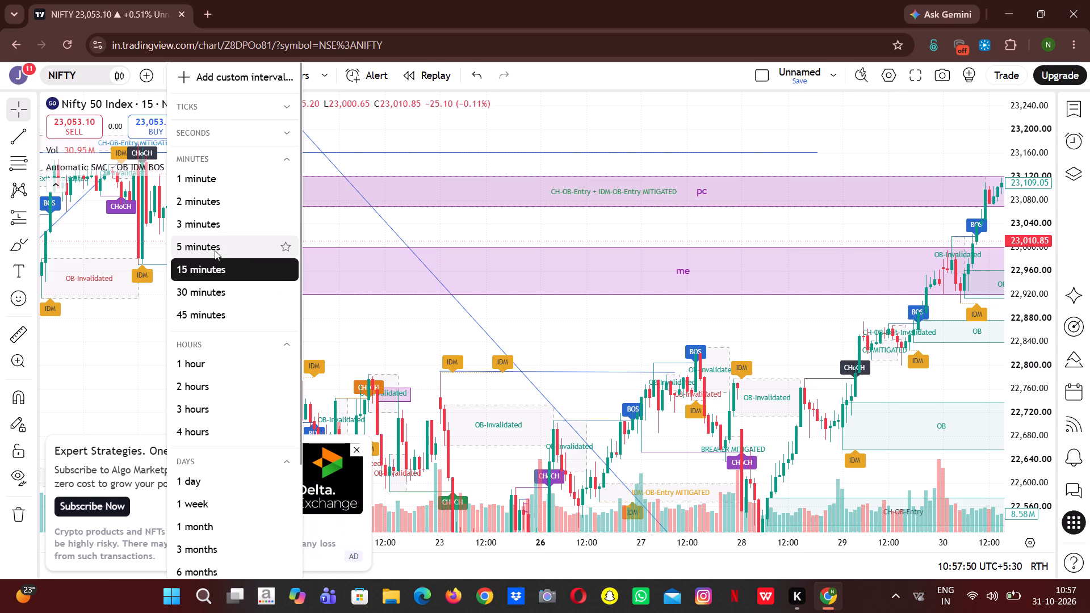
click(215, 249)
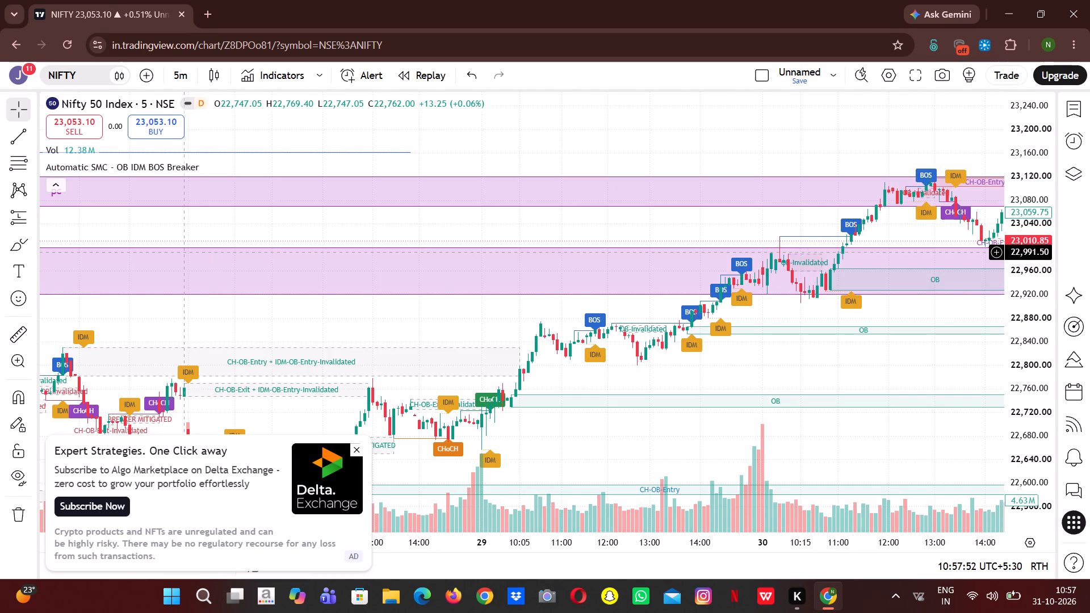
Examine the 21 October price action on the 5-minute chart against the Fib retracement levels and the purple pc and me zones.
key(alt+r)
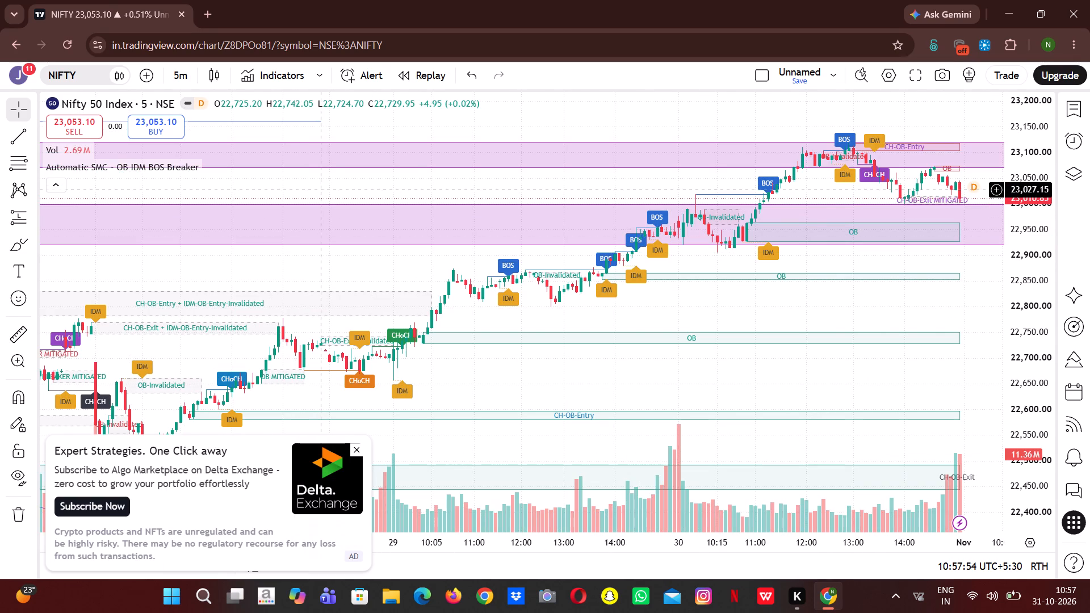
drag(318, 190, 764, 328)
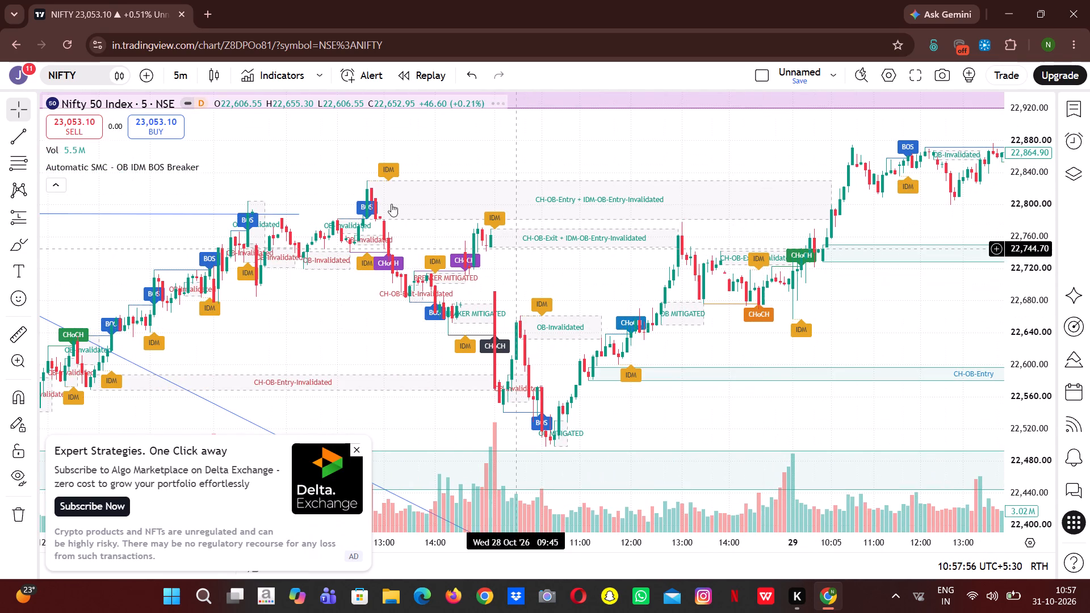
drag(276, 159, 626, 422)
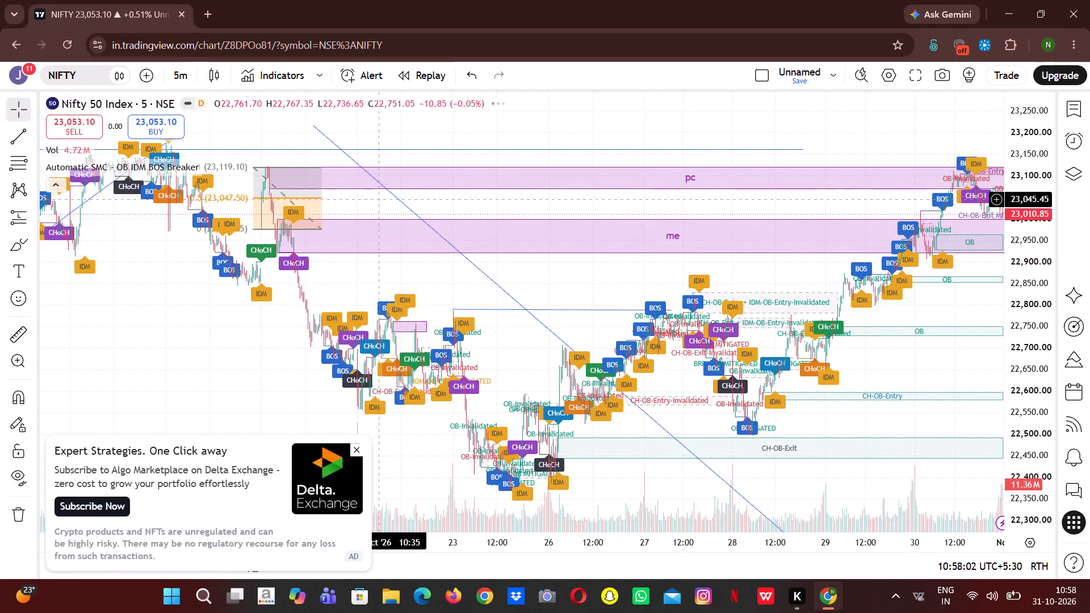
drag(364, 203, 594, 326)
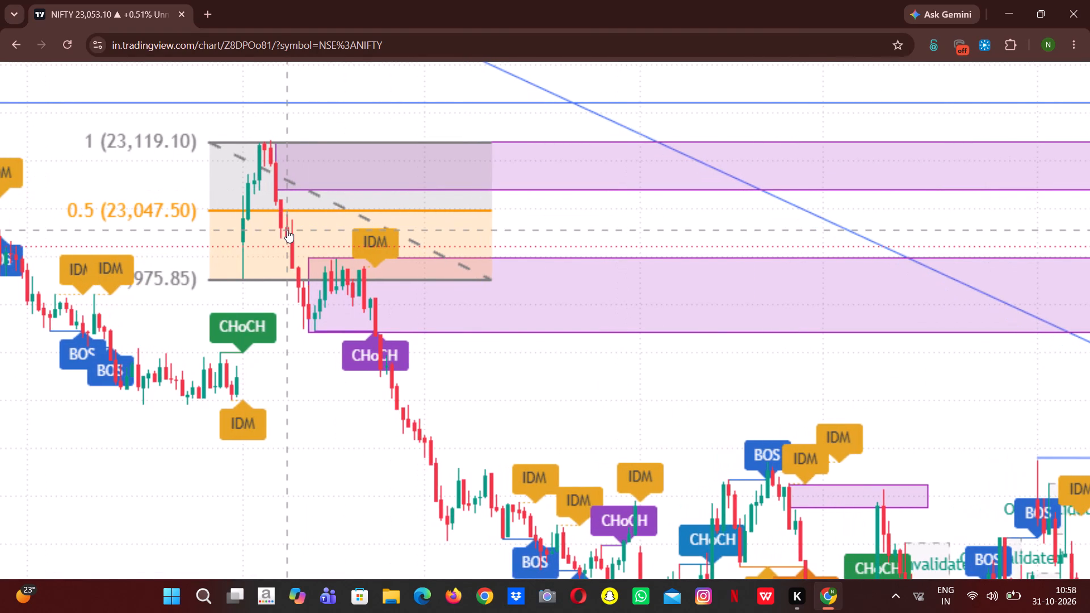
key(ctrl+minus)
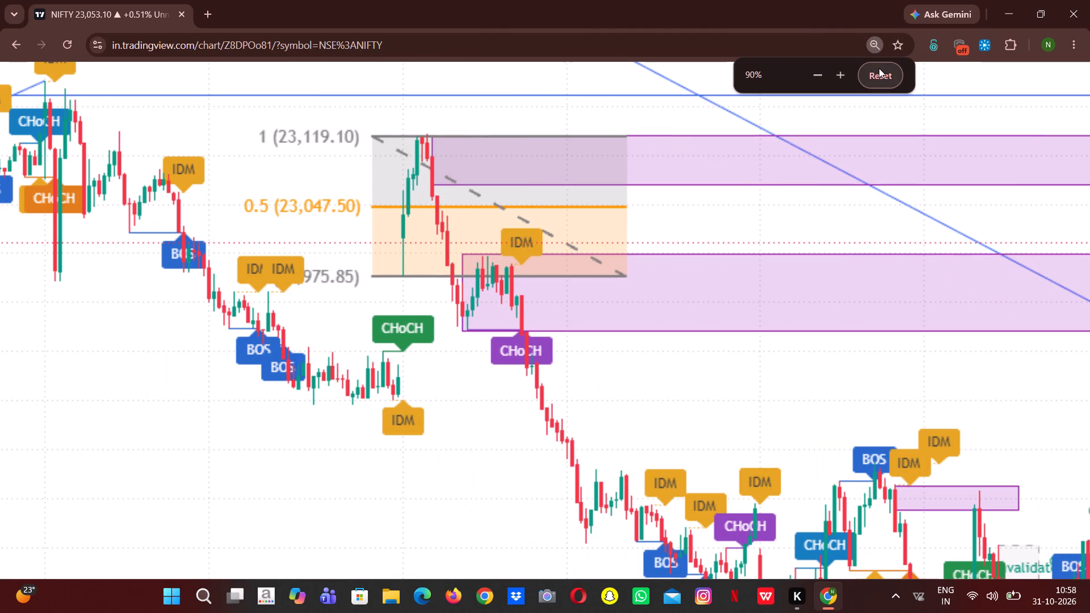
click(879, 68)
scroll(433, 176, left, 1)
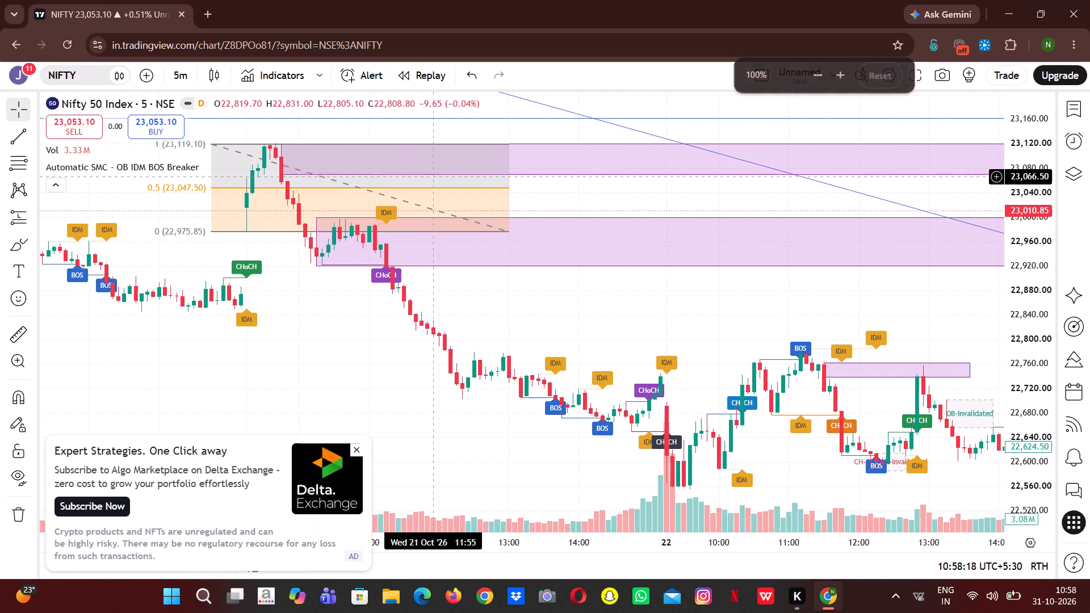
drag(1042, 244, 1042, 242)
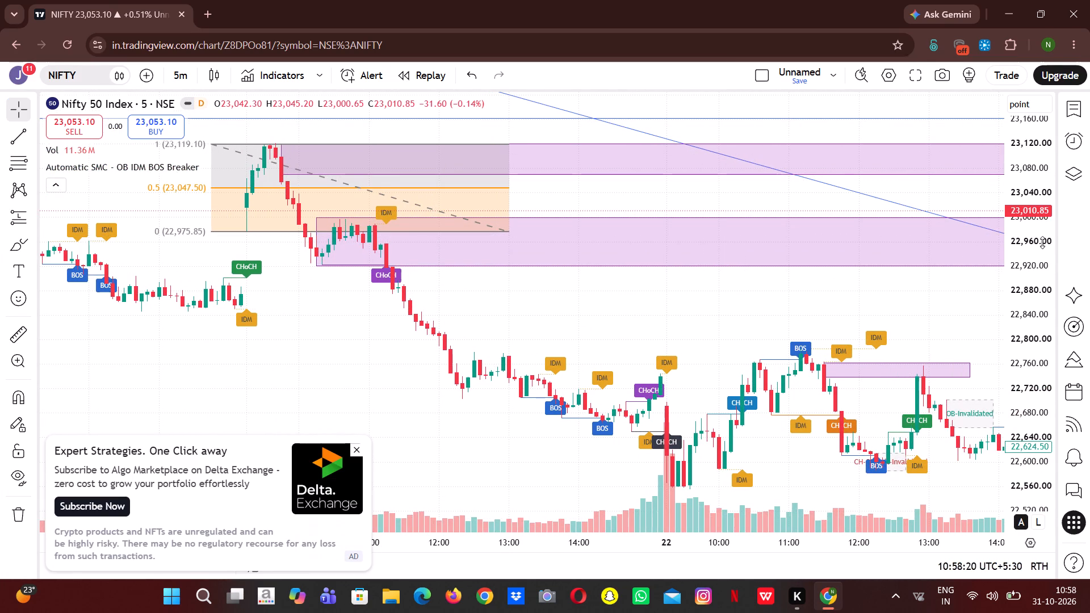
drag(1042, 242, 1086, 94)
drag(642, 289, 642, 291)
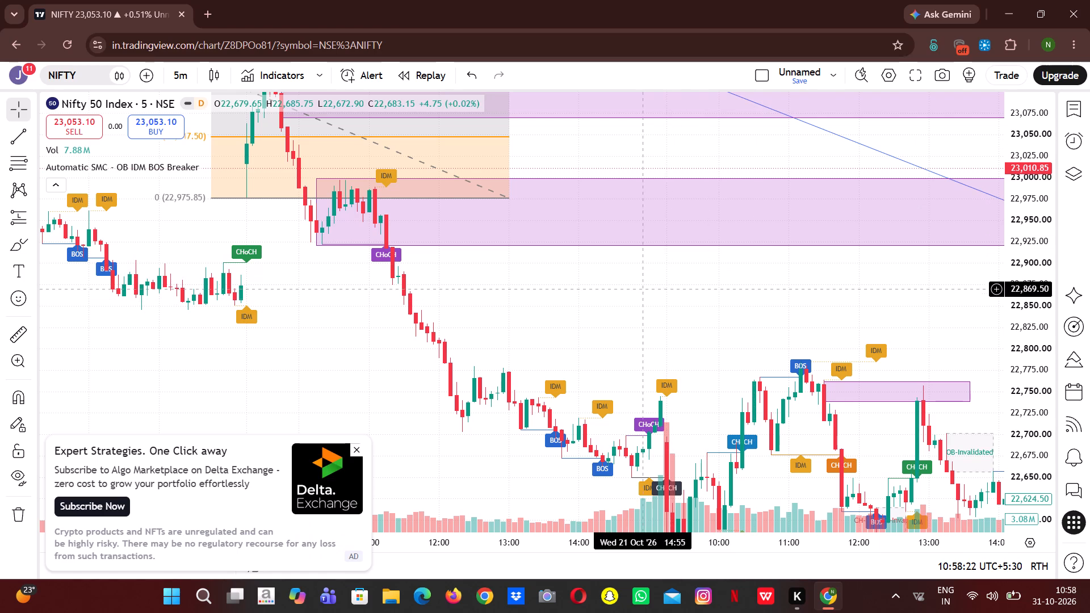
drag(642, 291, 772, 408)
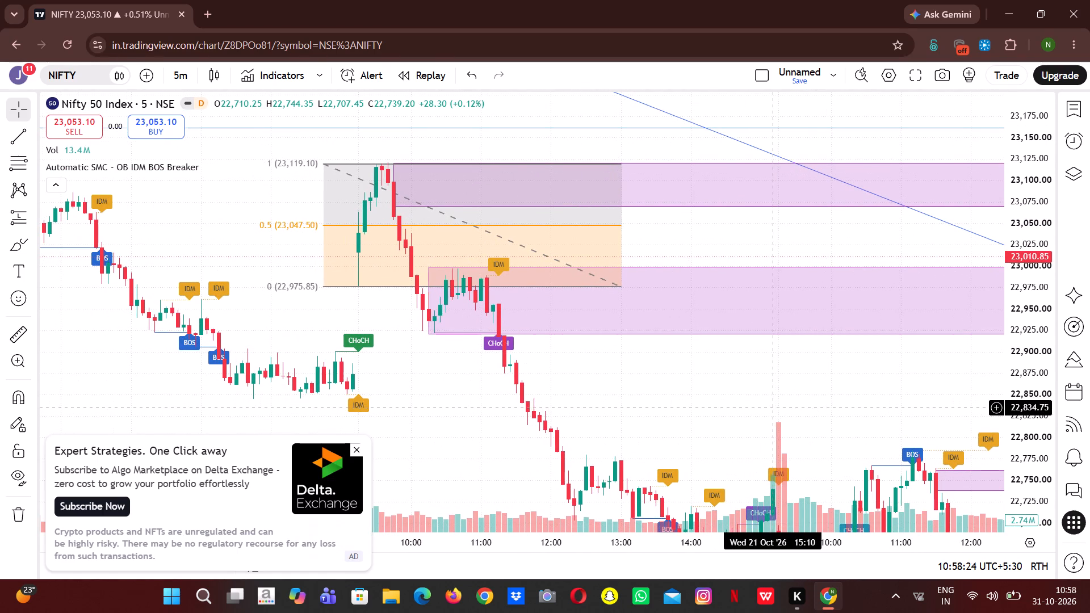
drag(627, 376, 670, 450)
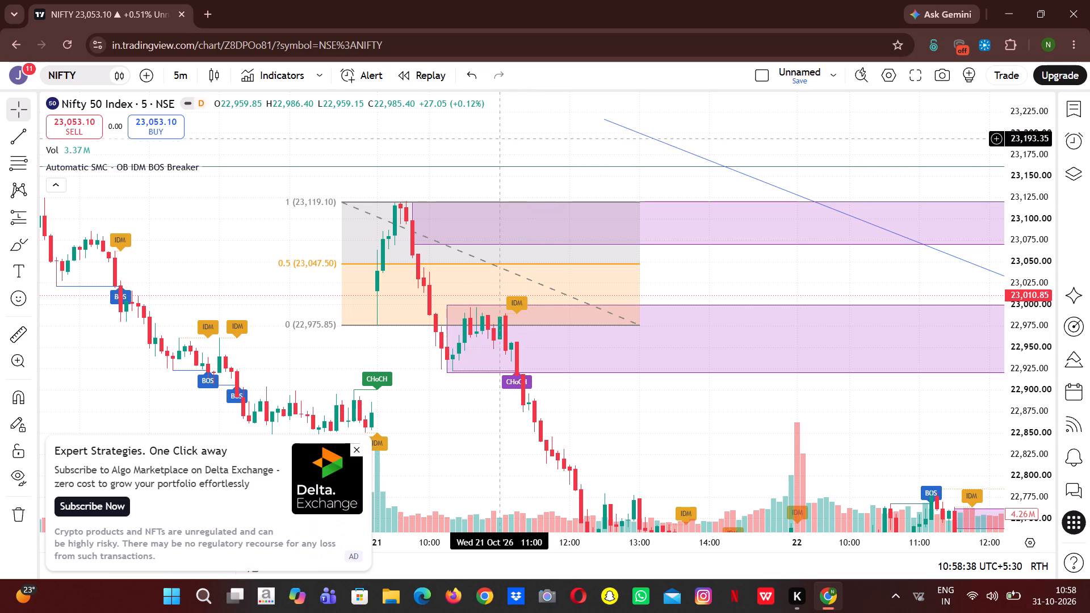
Follow the purple pc and me zones forward from 21 October and examine how the latest 30 October candles react around them.
drag(498, 137, 173, 221)
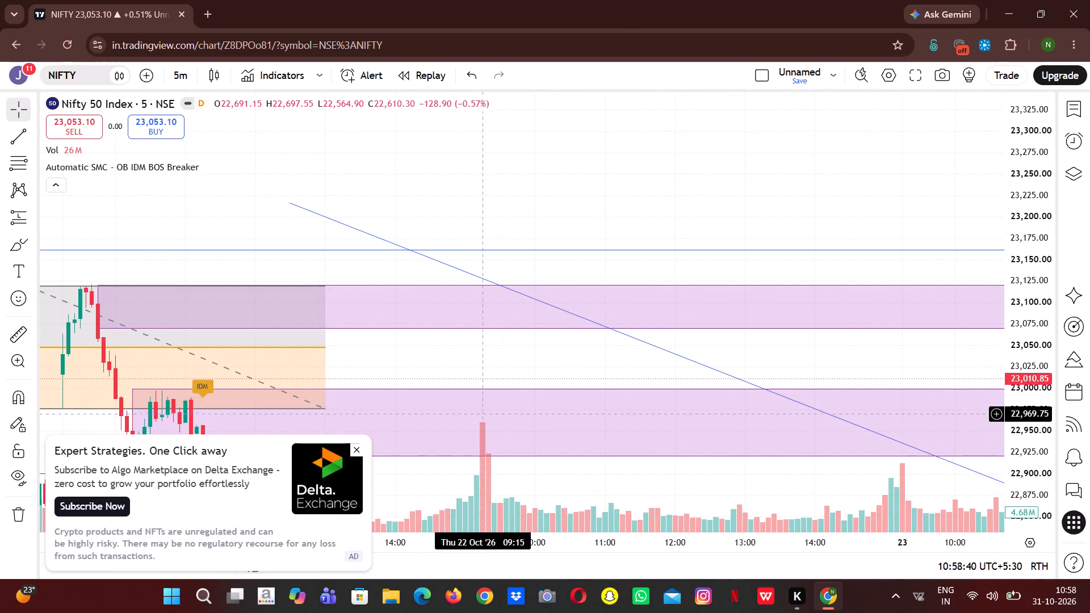
drag(428, 370, 500, 357)
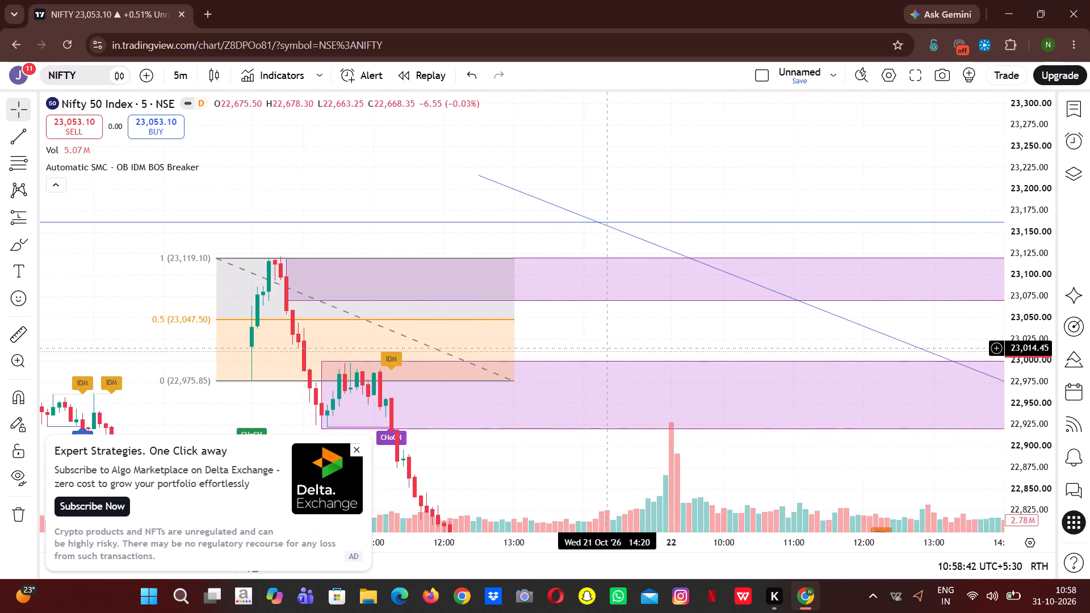
drag(500, 357, 0, 395)
drag(732, 378, 424, 372)
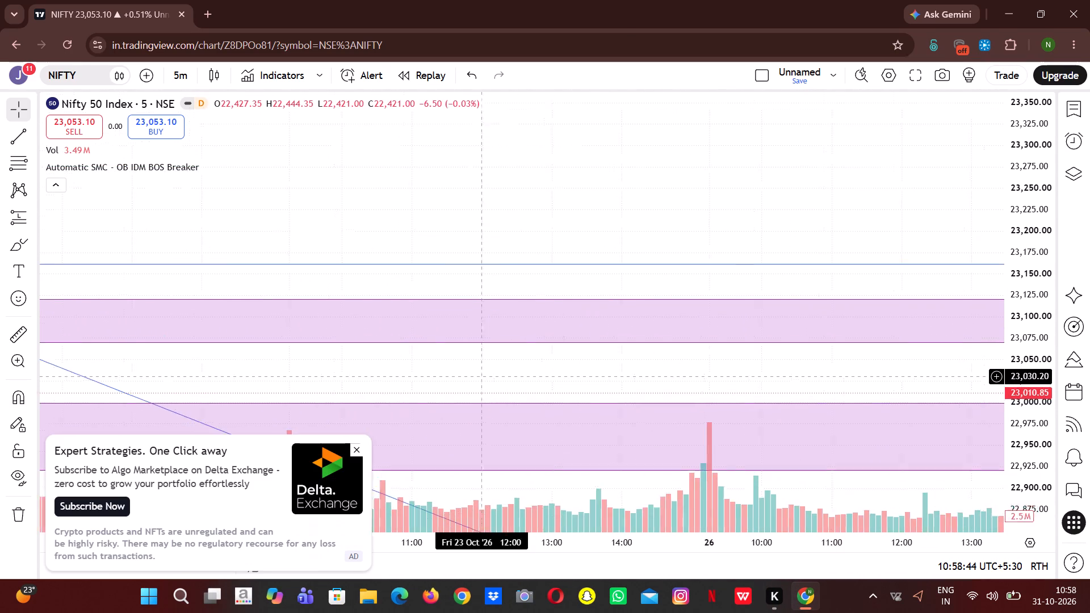
drag(424, 372, 0, 418)
drag(719, 448, 506, 422)
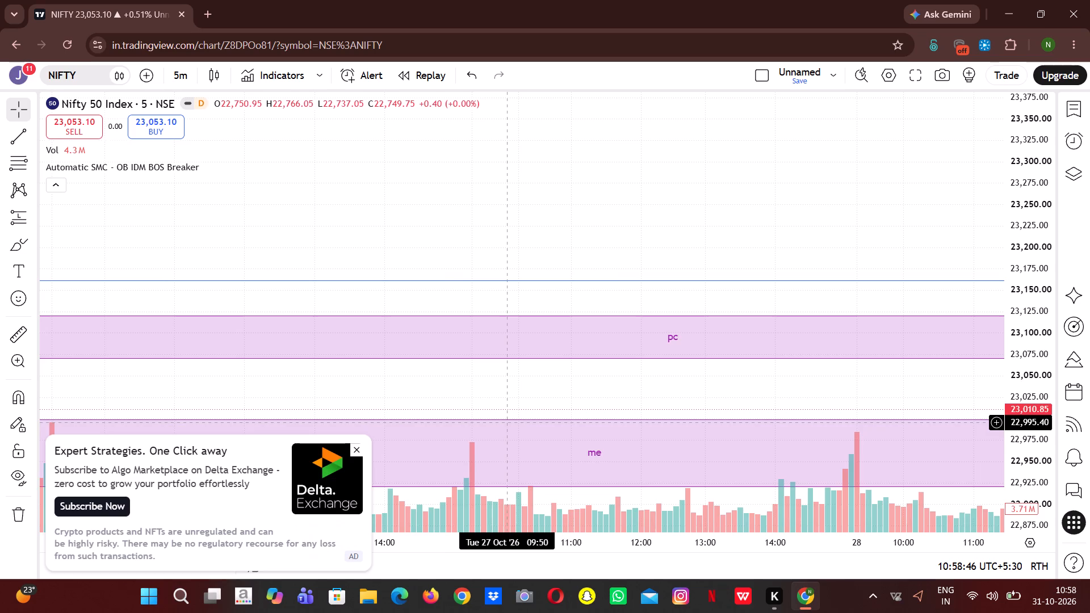
key(alt+r)
drag(862, 321, 677, 403)
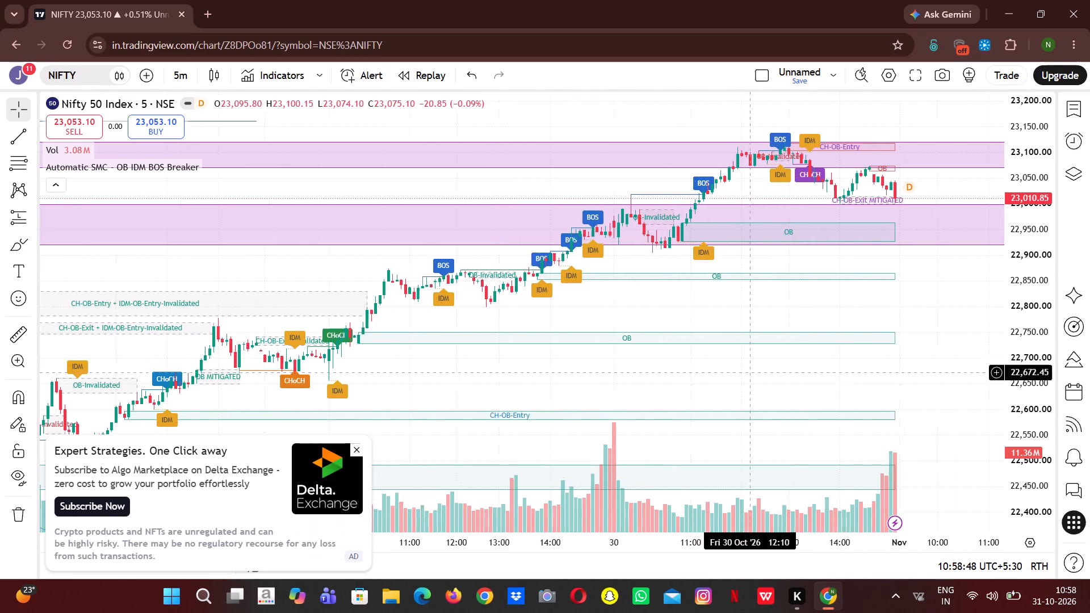
drag(677, 403, 522, 479)
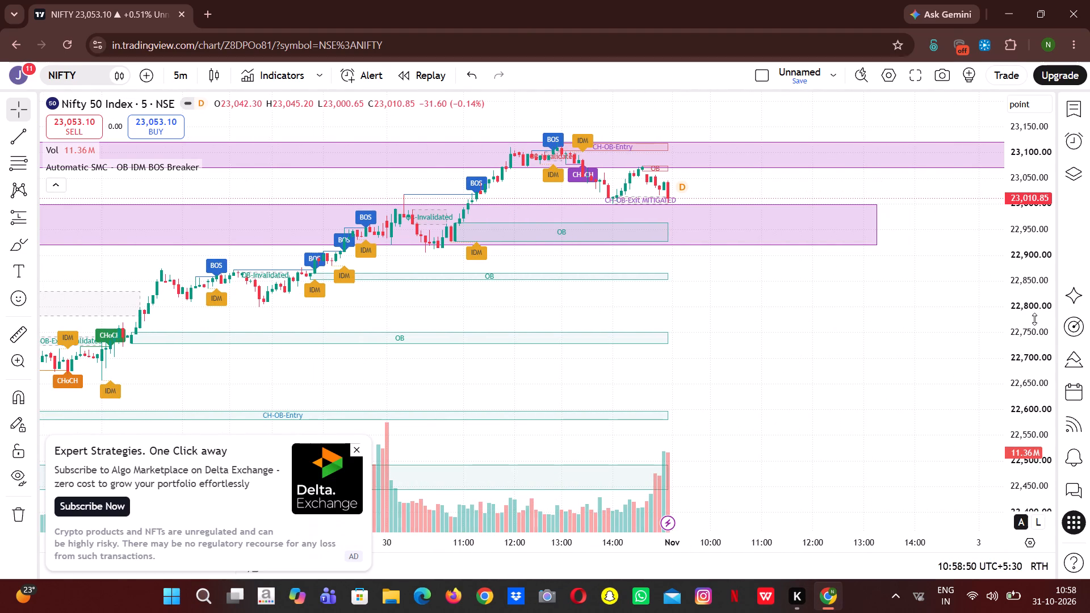
drag(1033, 318, 1022, 23)
drag(796, 201, 733, 398)
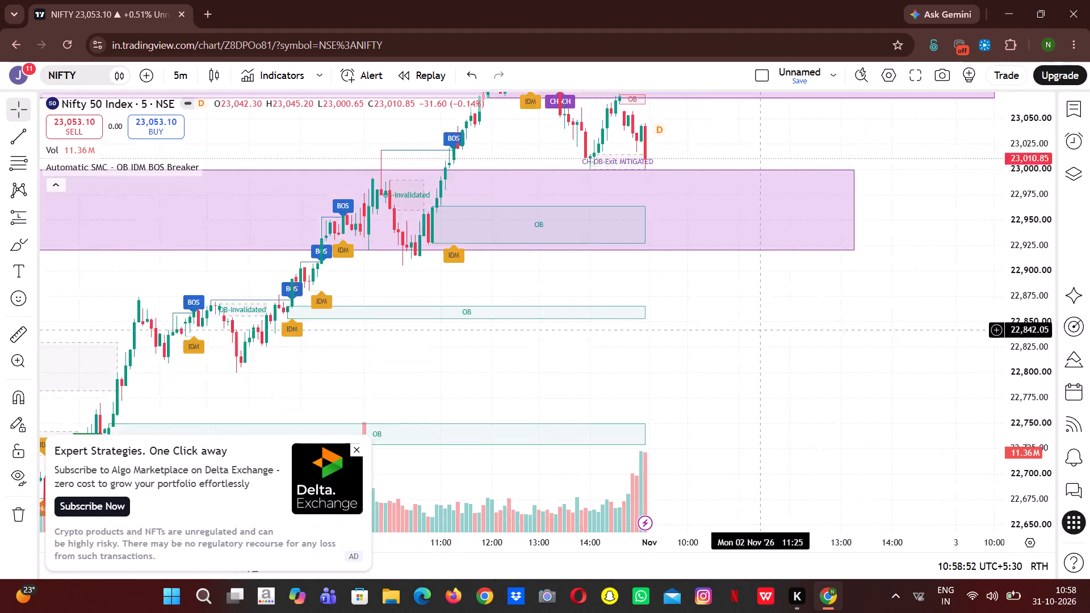
drag(733, 398, 730, 480)
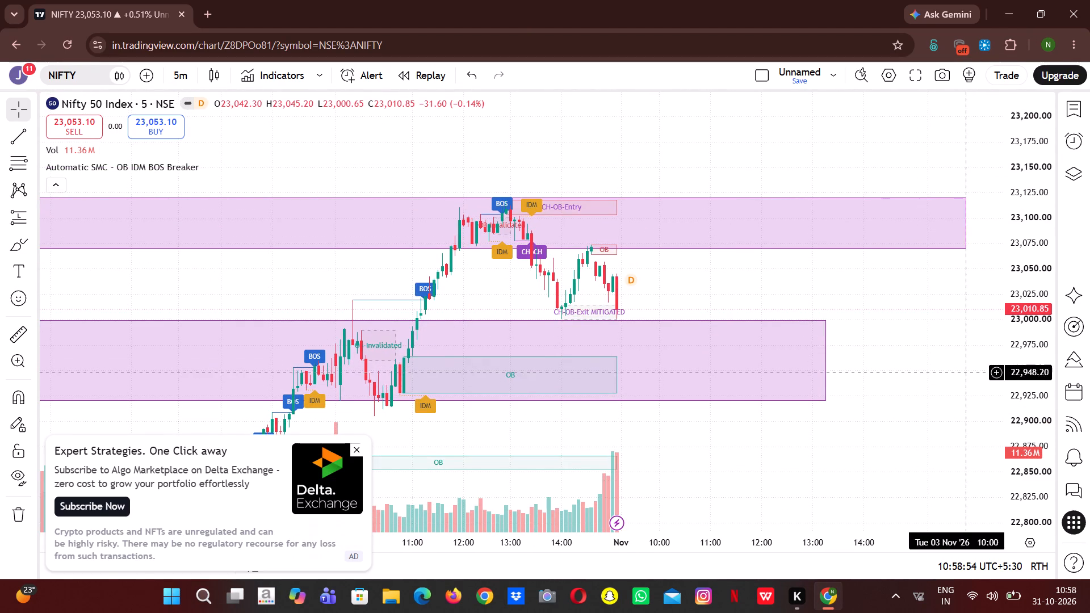
drag(1028, 375, 1035, 330)
drag(860, 303, 768, 394)
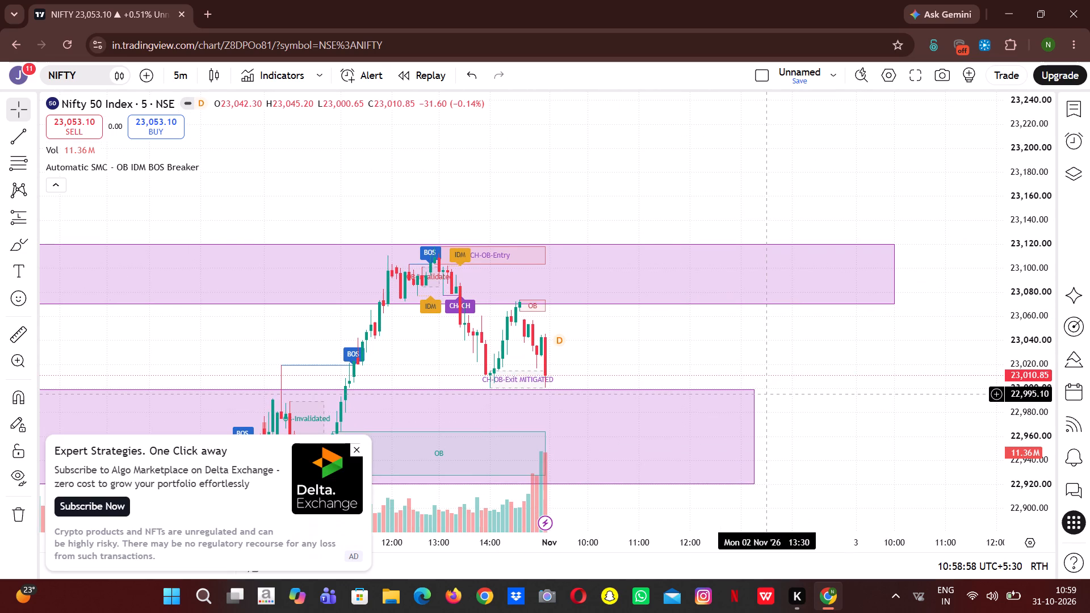
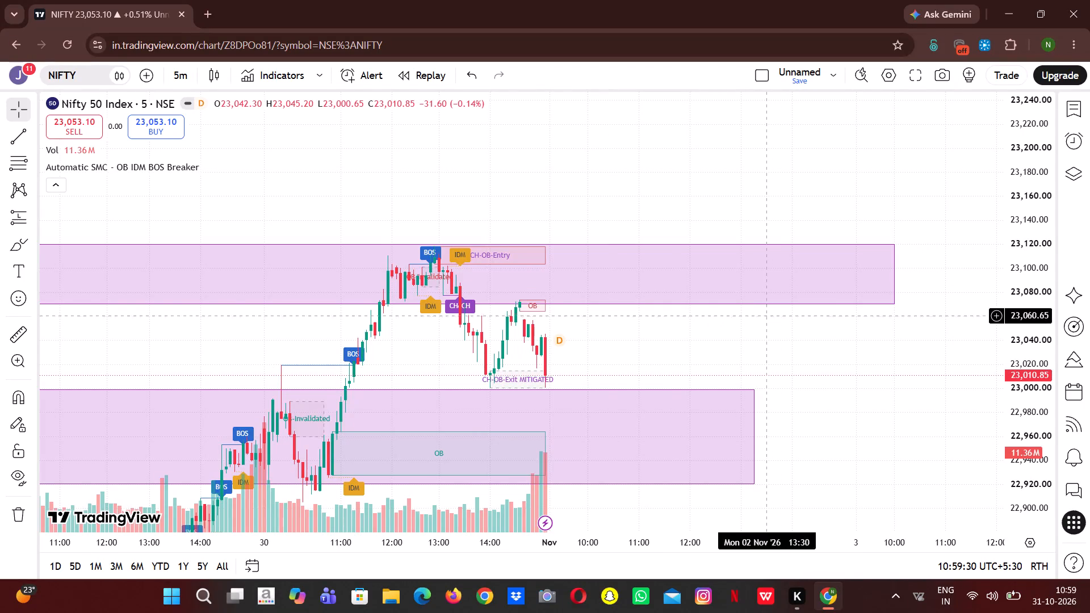
Leave the Nifty 50 chart without saving and return to the TradingView home page.
drag(749, 351, 702, 308)
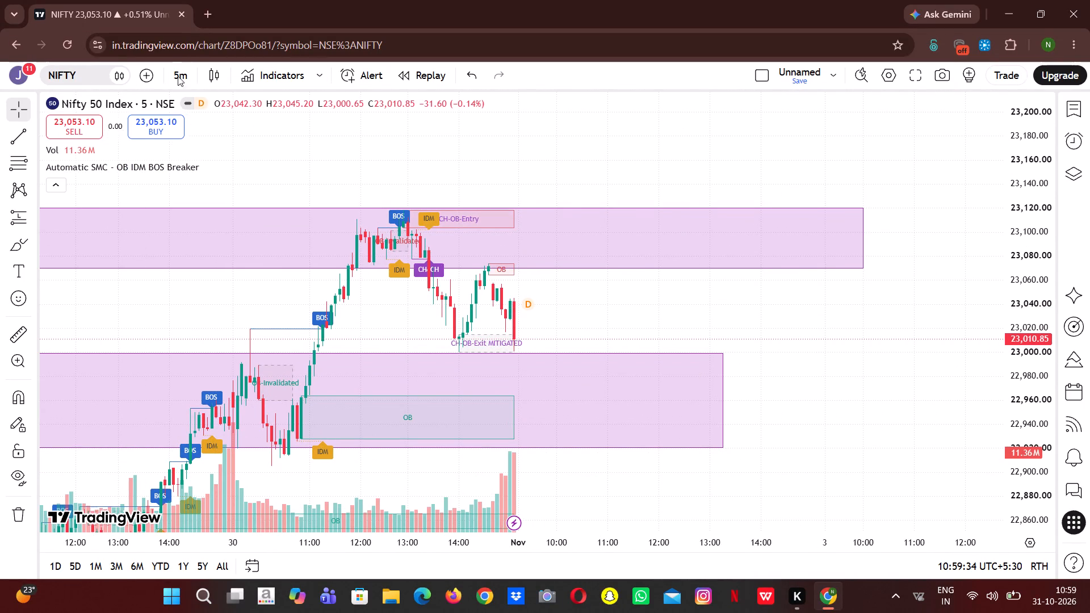
click(11, 38)
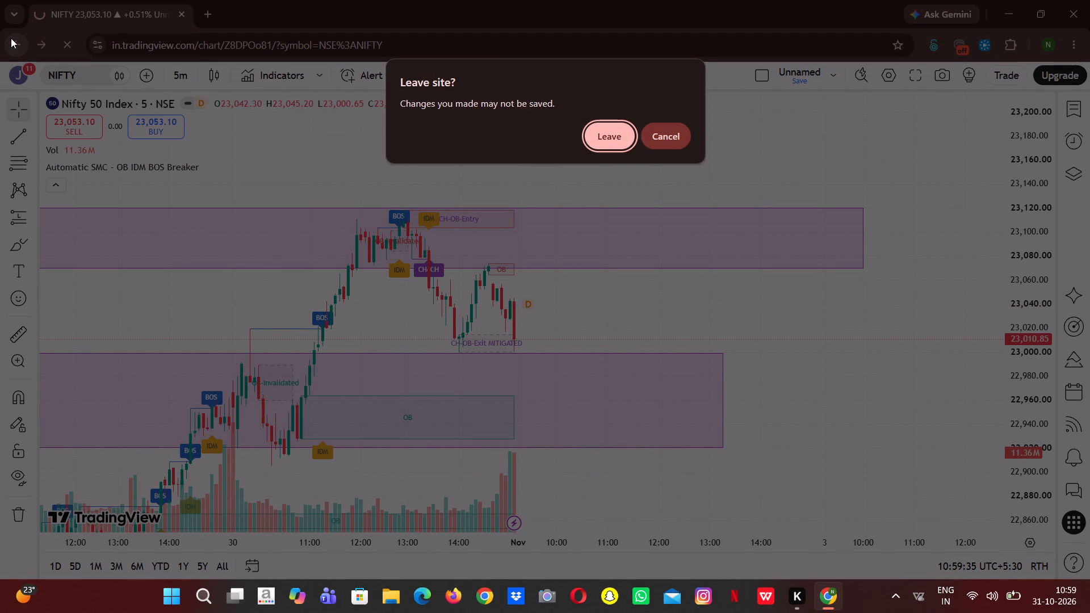
click(596, 146)
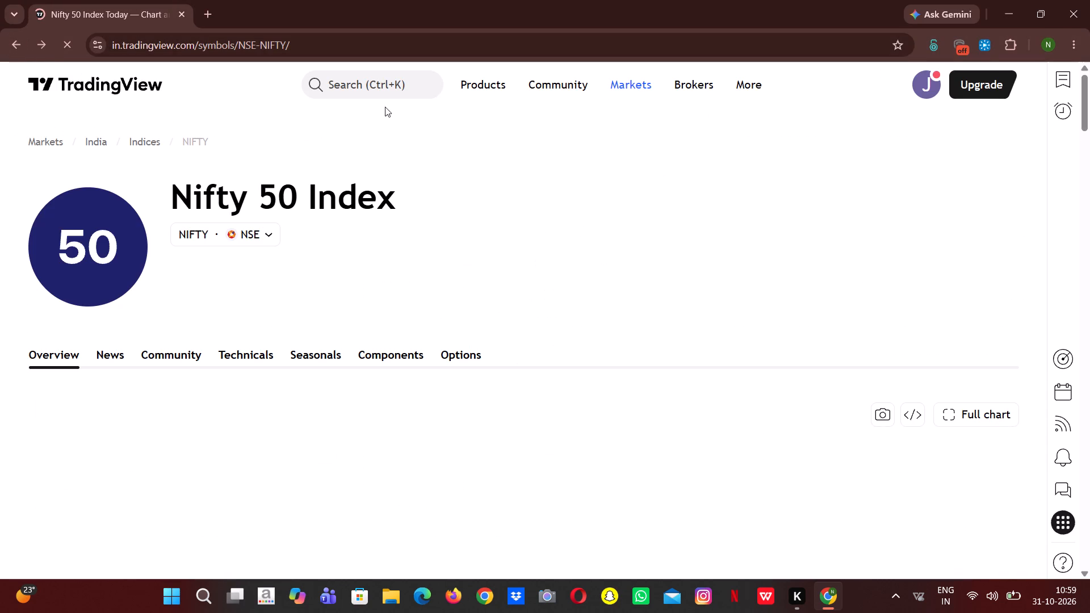
click(364, 86)
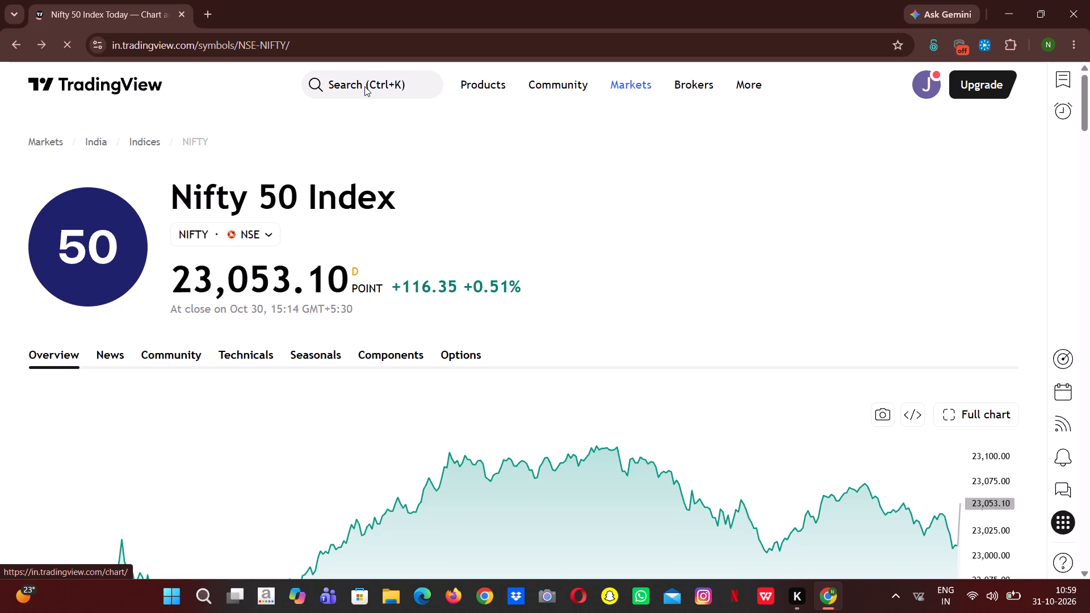
click(9, 49)
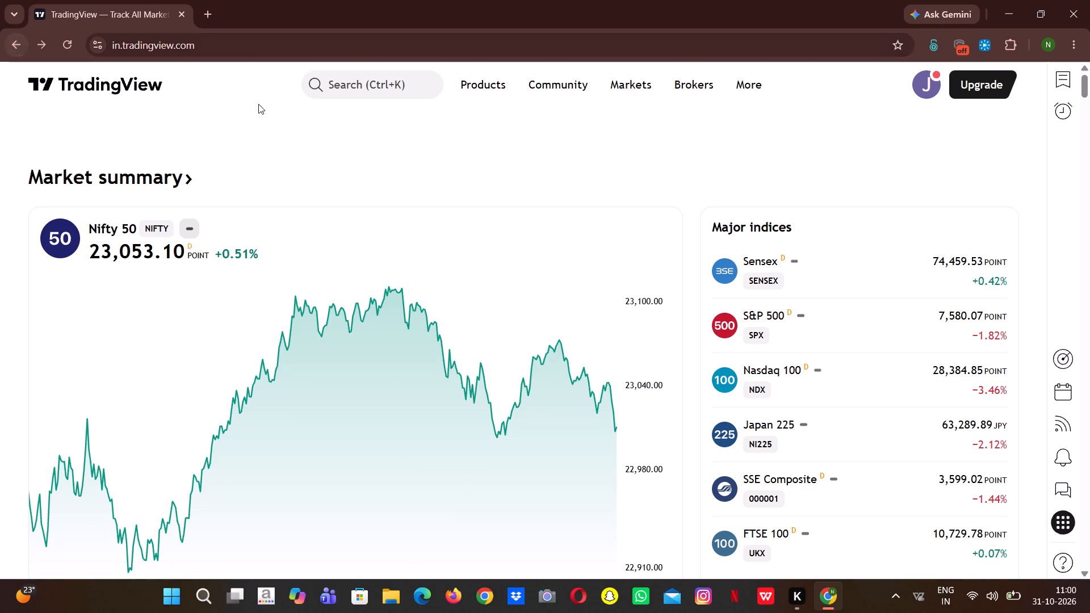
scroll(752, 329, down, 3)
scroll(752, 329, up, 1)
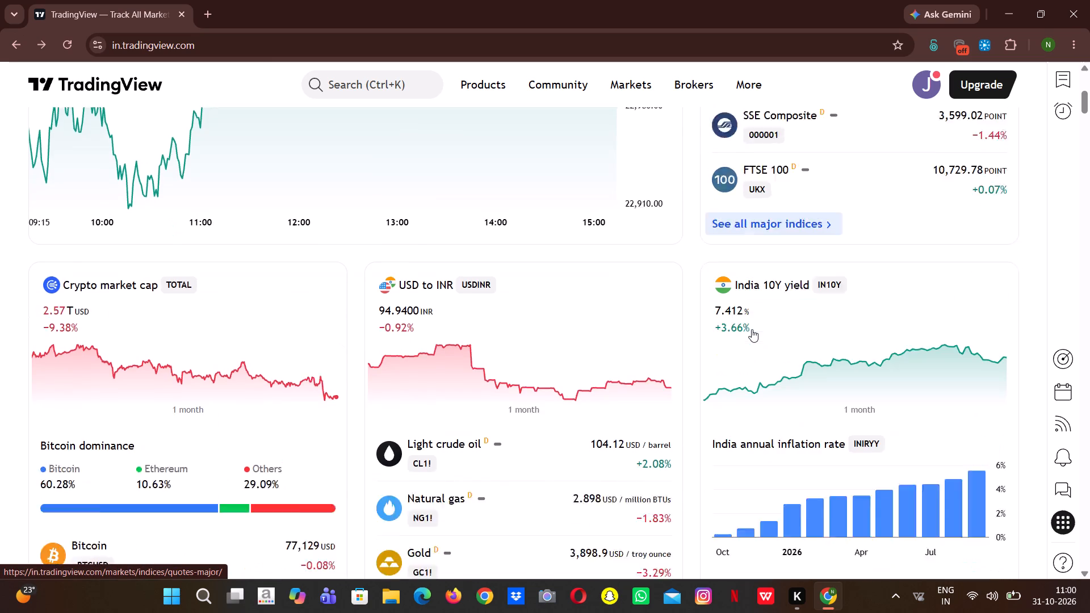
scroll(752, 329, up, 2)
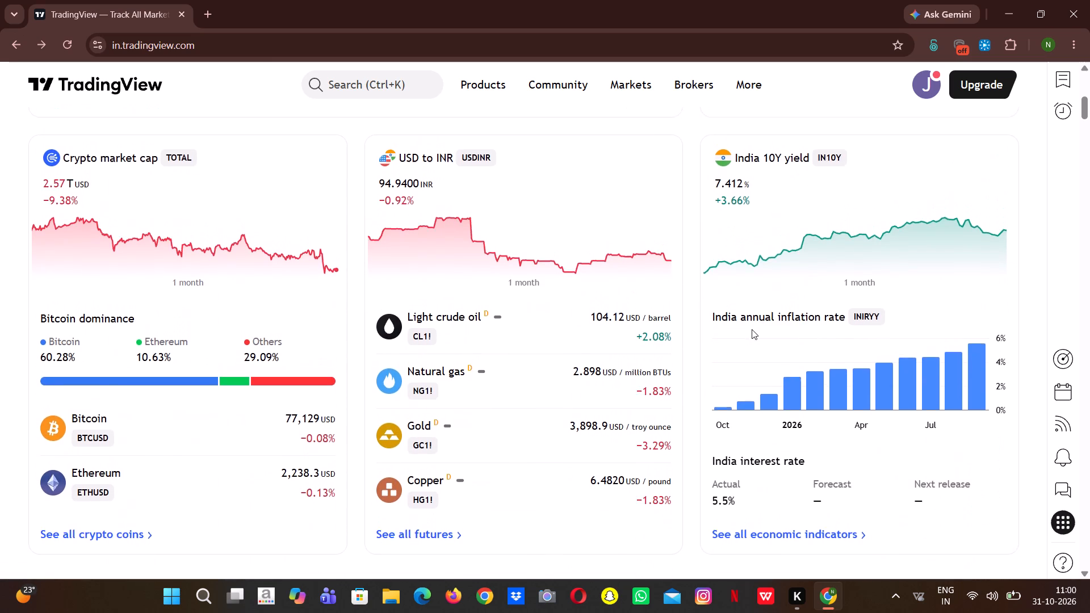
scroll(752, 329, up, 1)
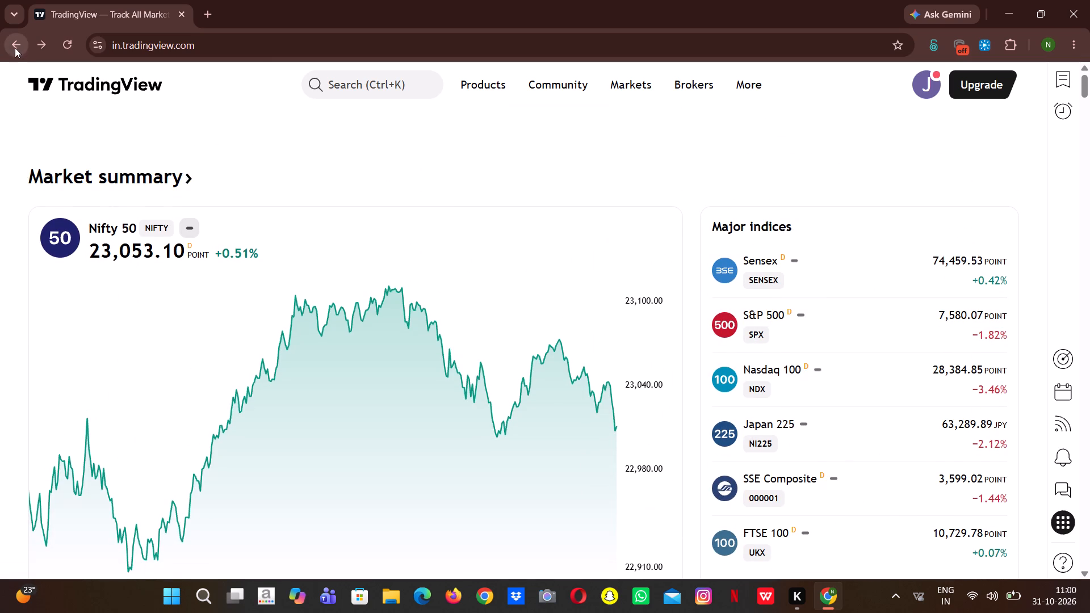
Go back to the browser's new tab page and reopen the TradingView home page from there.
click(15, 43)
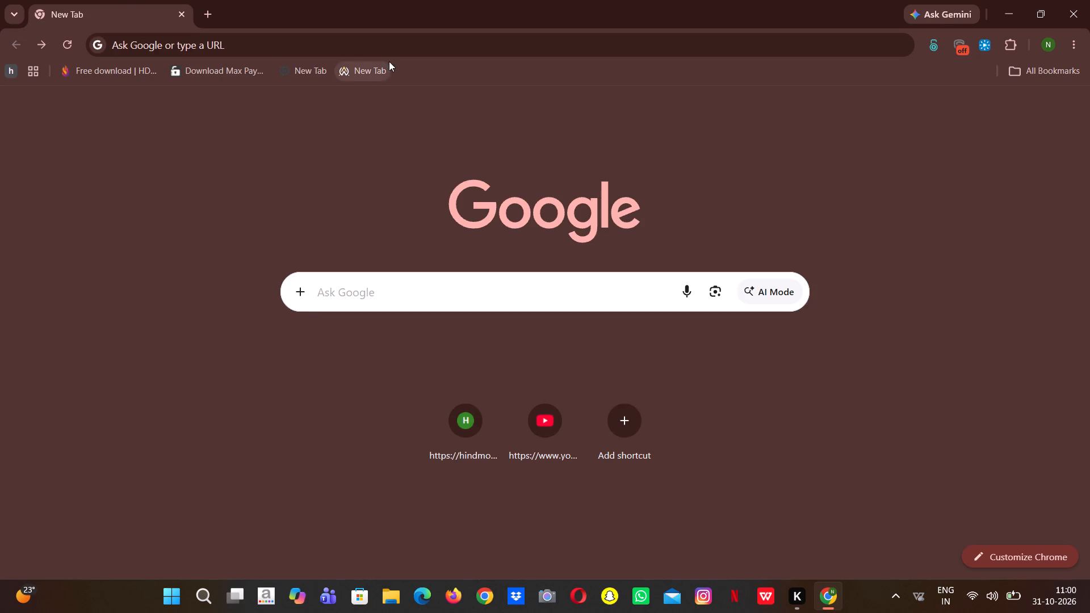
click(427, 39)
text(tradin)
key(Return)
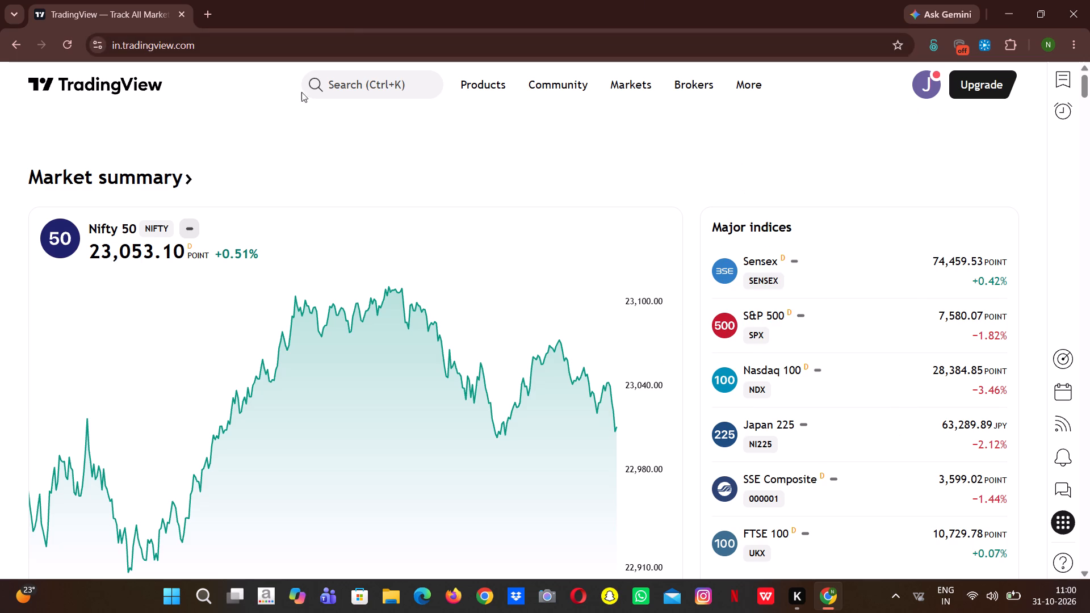
Find USOILSPOT (WTI Oil Spot) through the symbol search and open its chart.
click(395, 73)
click(376, 88)
click(353, 74)
click(353, 79)
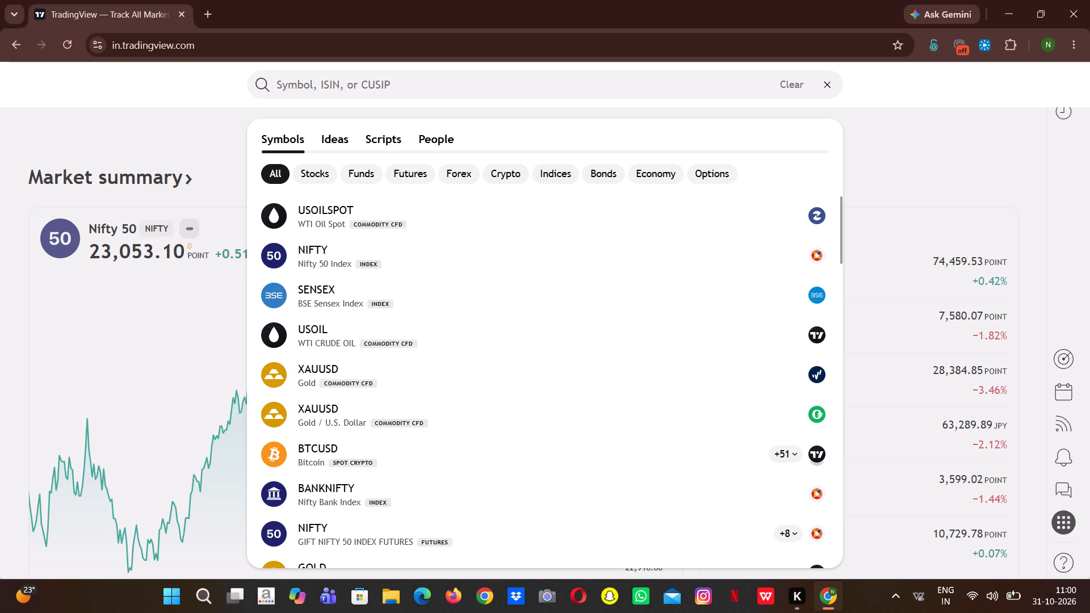
click(338, 213)
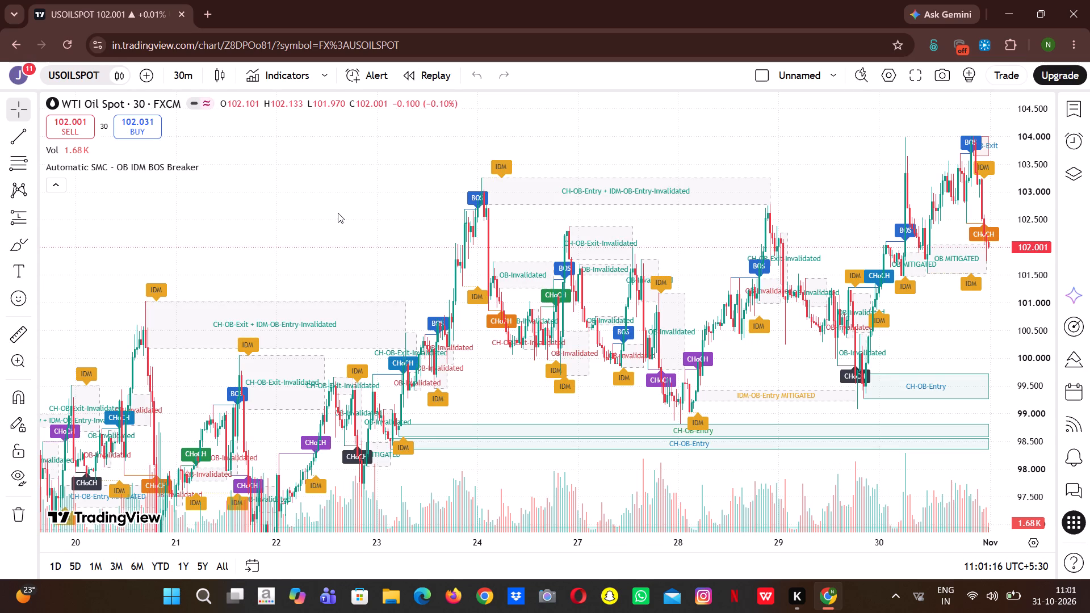
Examine the 30-minute WTI Oil Spot price action from 17 to 30 October against the BOS, CHoCH, IDM and OB markings.
drag(284, 217, 263, 222)
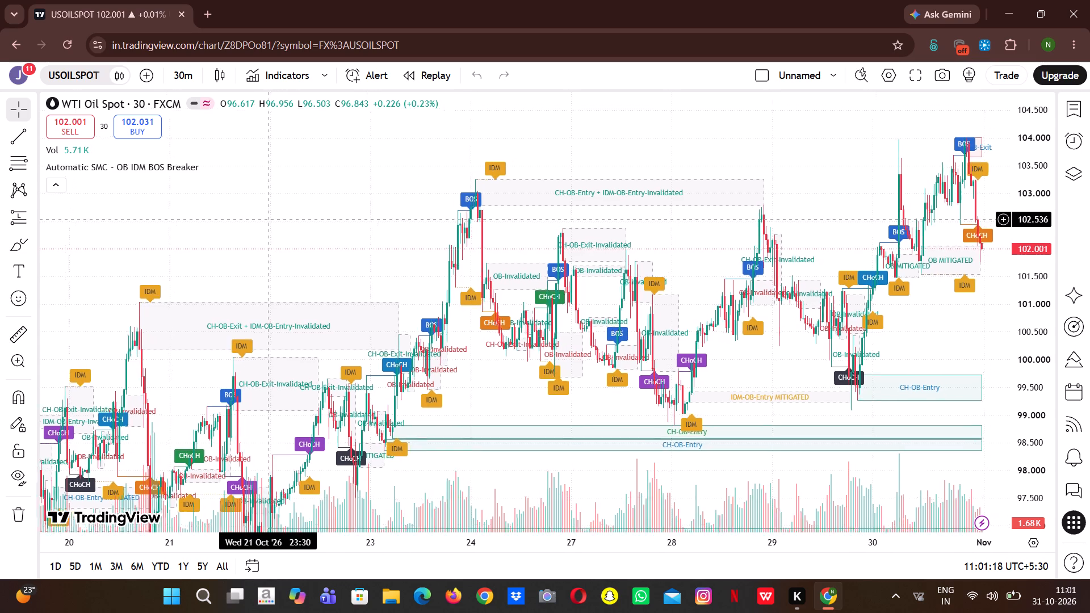
drag(263, 222, 390, 173)
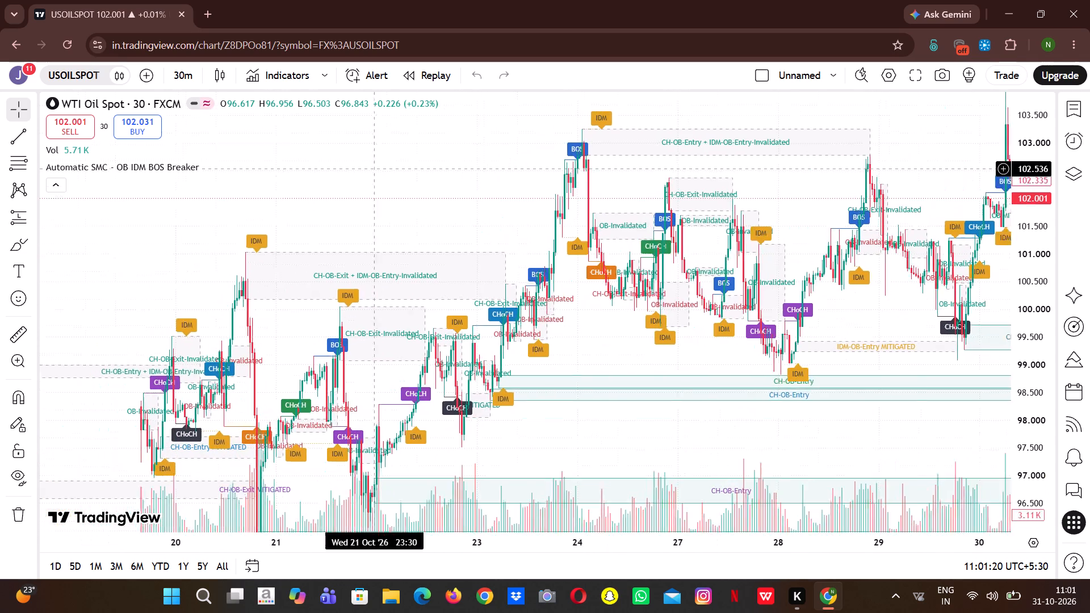
drag(390, 173, 391, 171)
click(323, 183)
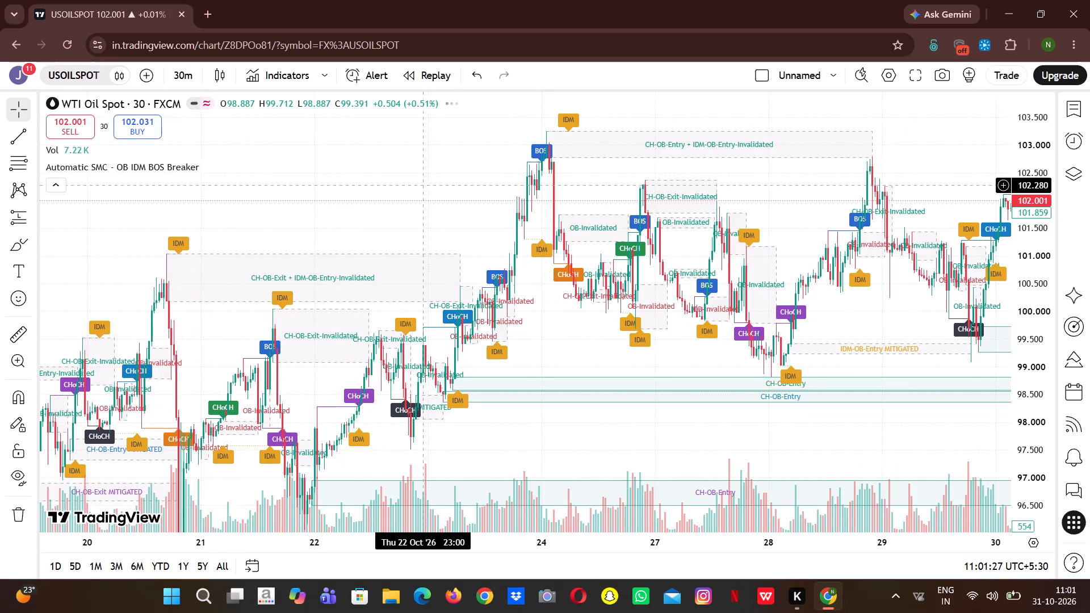
drag(332, 224, 372, 224)
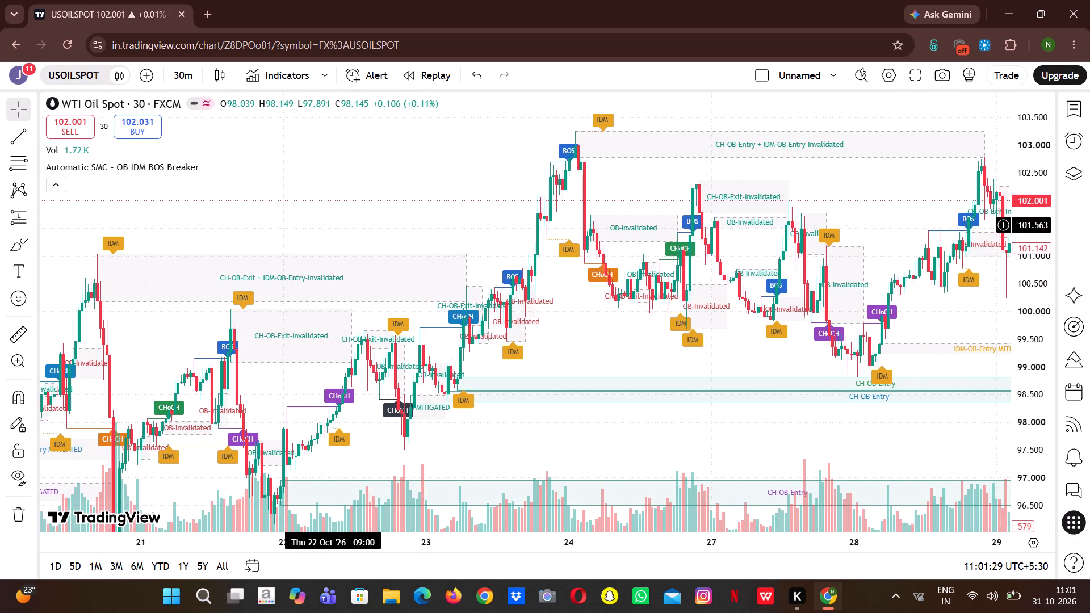
drag(372, 224, 581, 207)
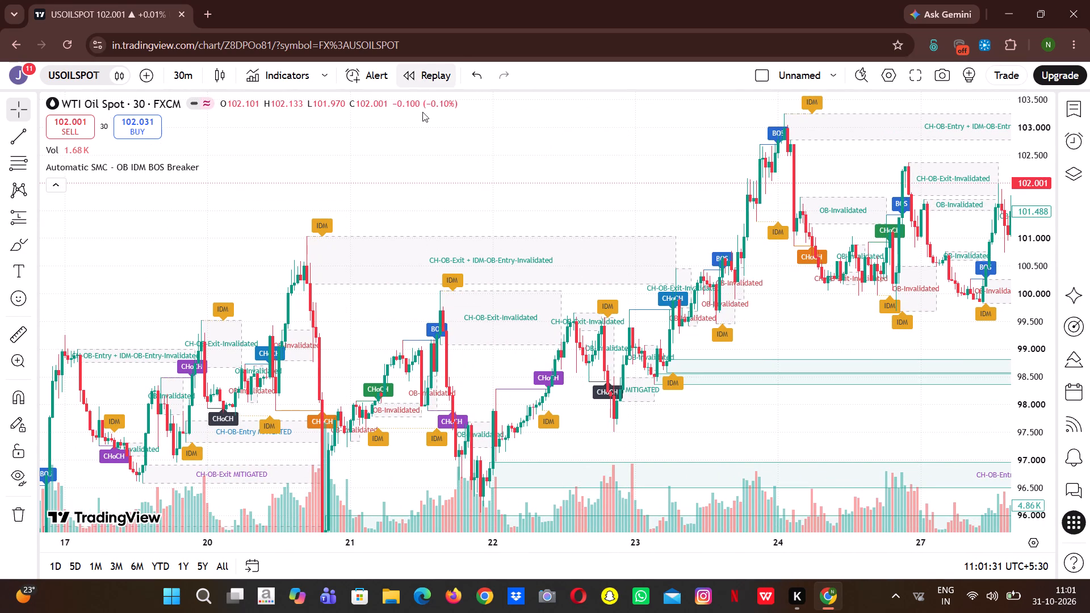
drag(431, 214, 386, 73)
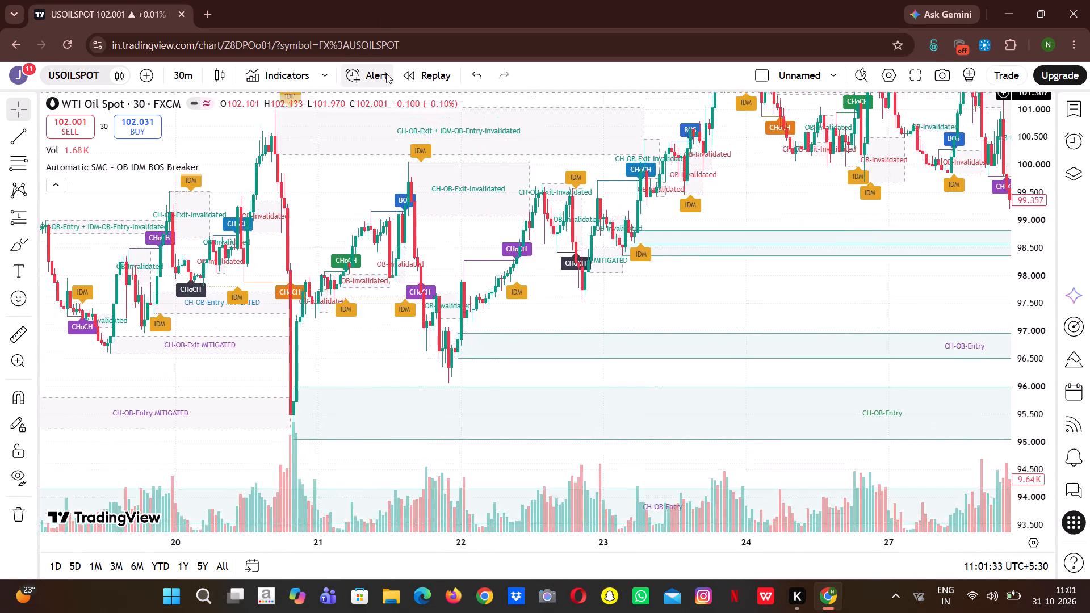
drag(386, 73, 185, 166)
drag(625, 369, 164, 433)
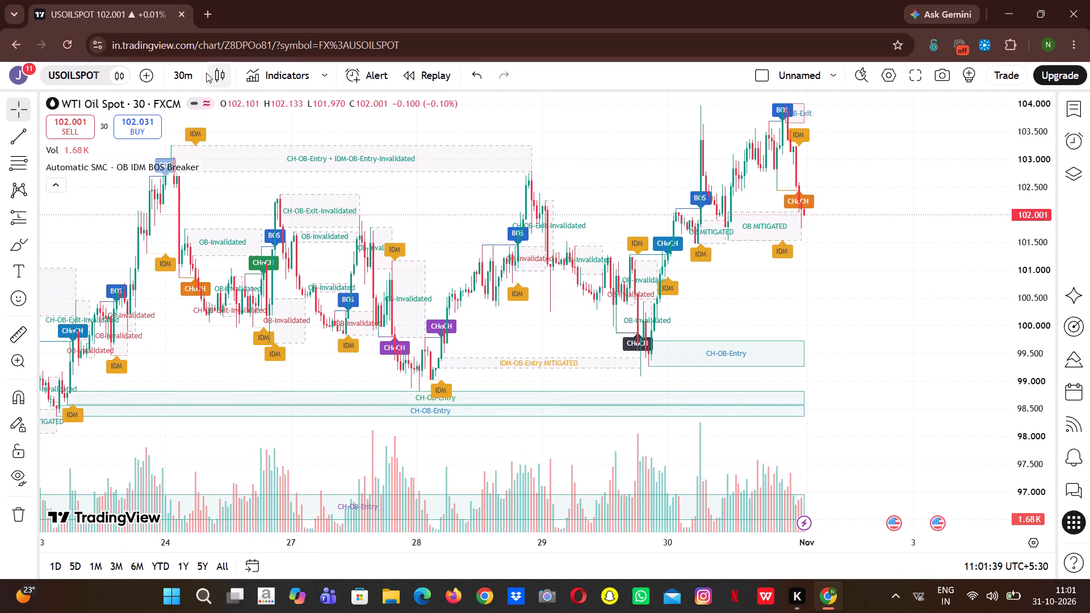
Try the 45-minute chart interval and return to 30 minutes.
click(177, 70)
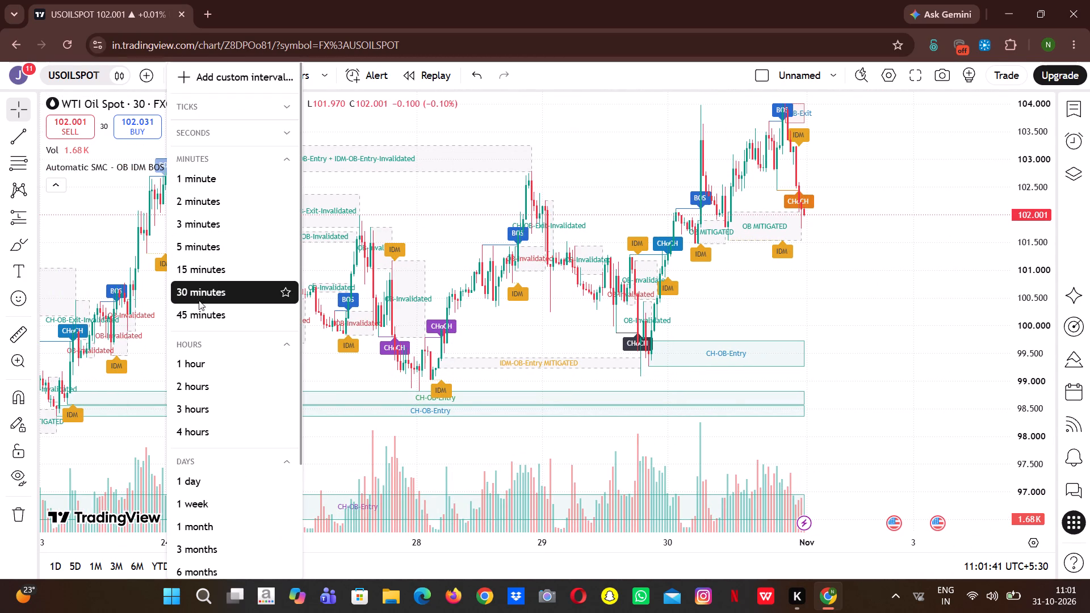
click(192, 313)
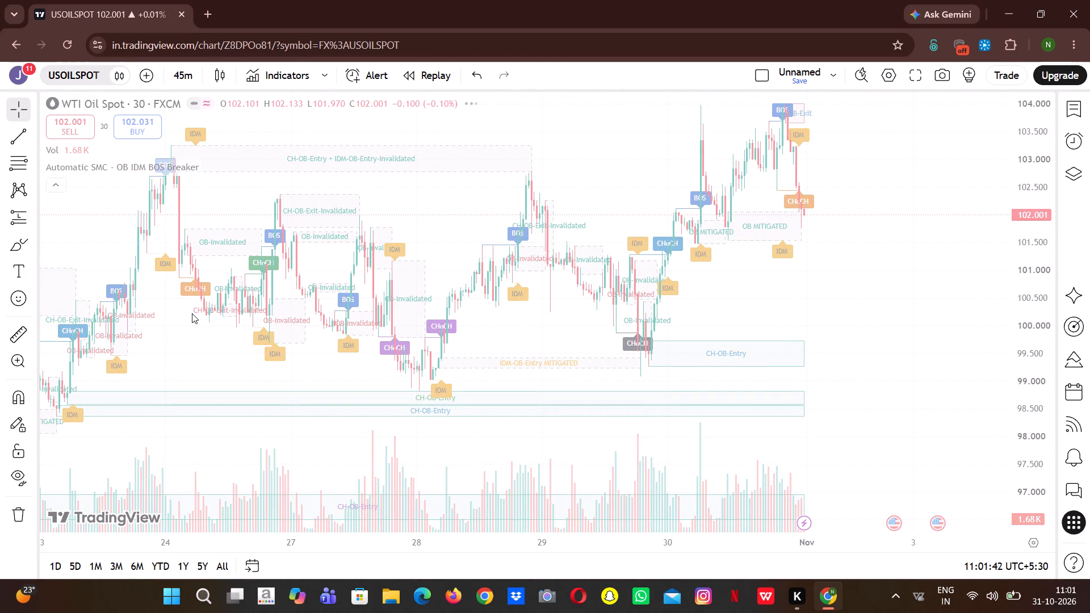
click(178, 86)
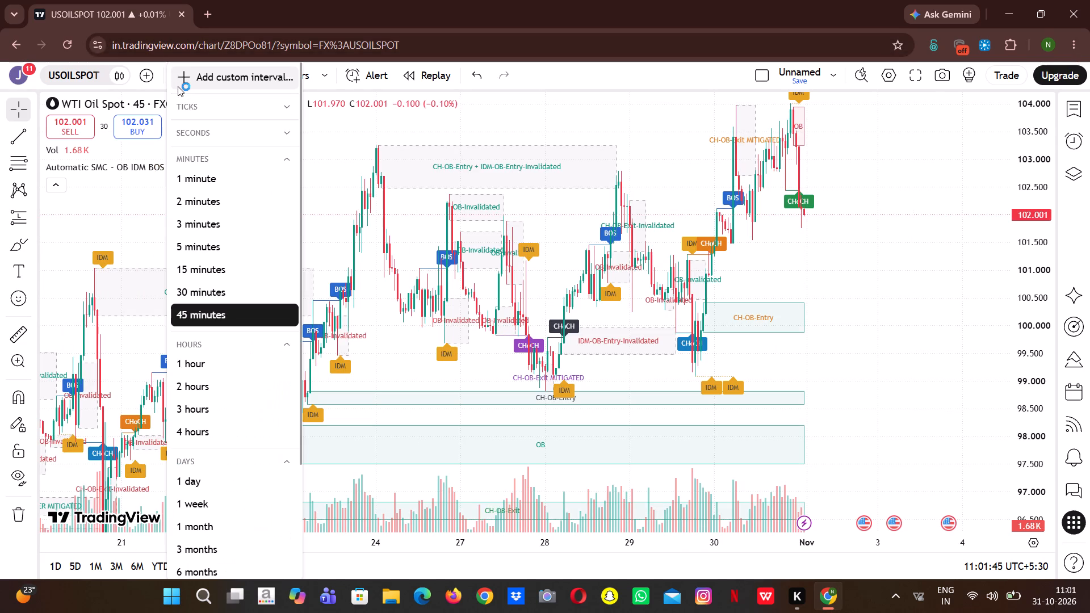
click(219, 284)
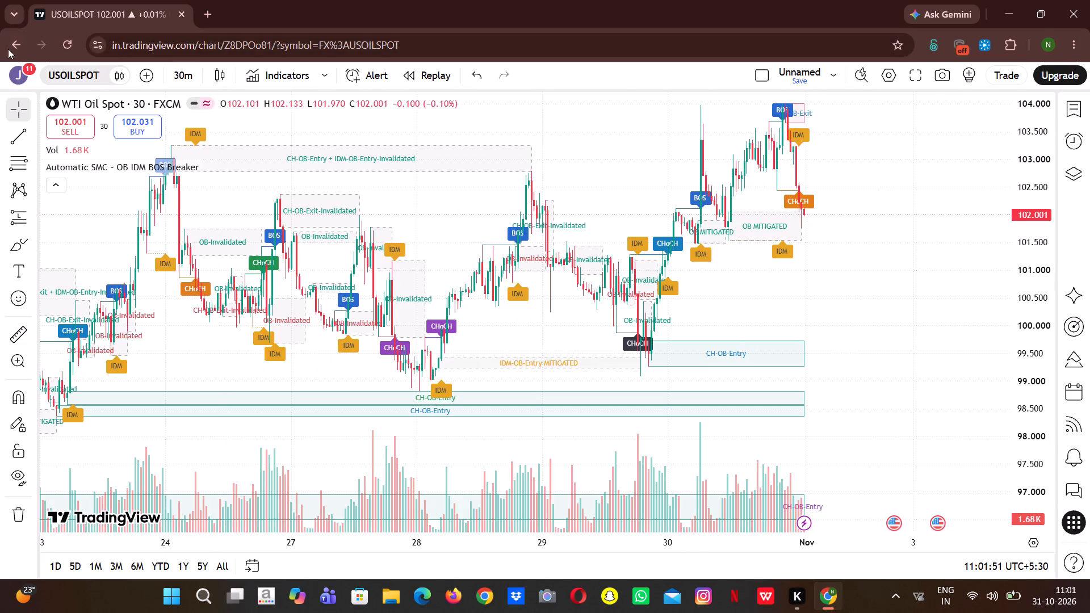
Hide the Automatic SMC - OB IDM BOS Breaker indicator on the WTI Oil Spot chart.
click(212, 164)
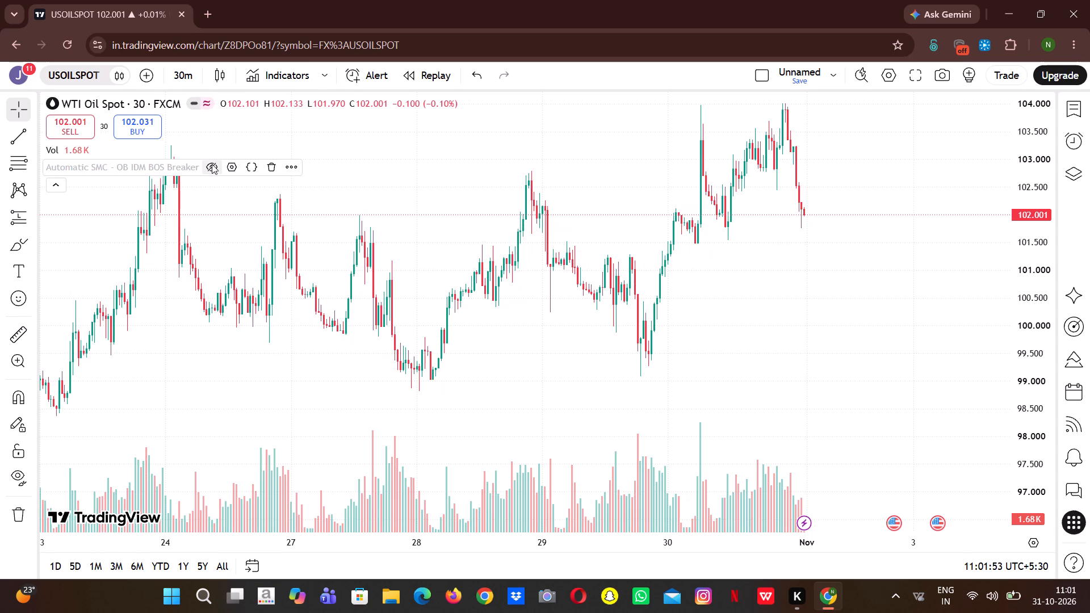
Go back through the WTI Oil Spot history to late September and examine price action around the drawn purple zones and orange circles.
drag(245, 241, 639, 272)
drag(639, 272, 841, 71)
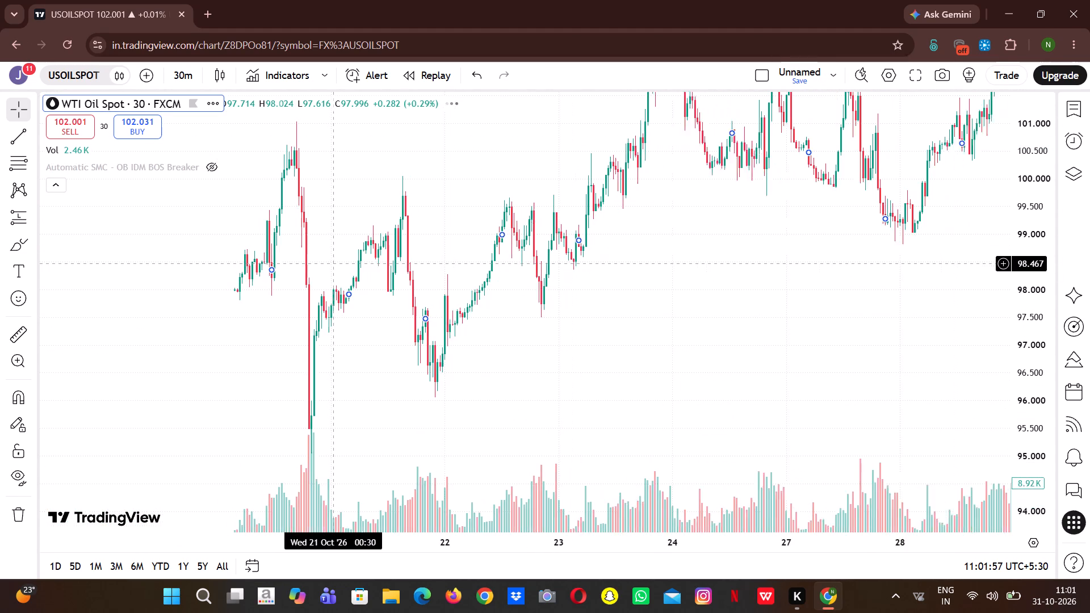
drag(334, 263, 740, 137)
drag(473, 227, 763, 208)
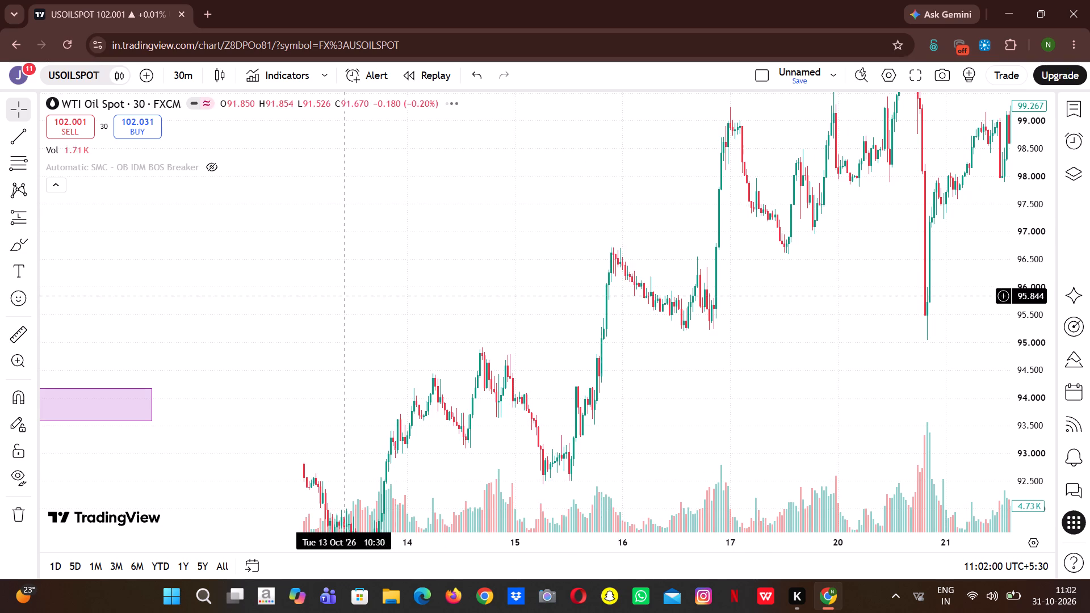
drag(334, 298, 778, 191)
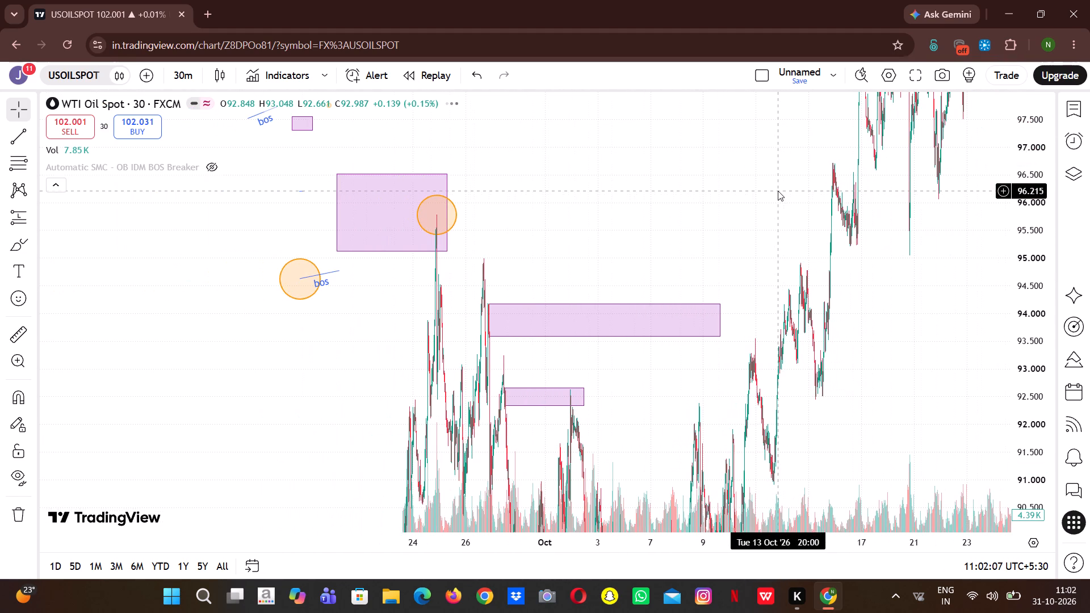
drag(668, 228, 780, 105)
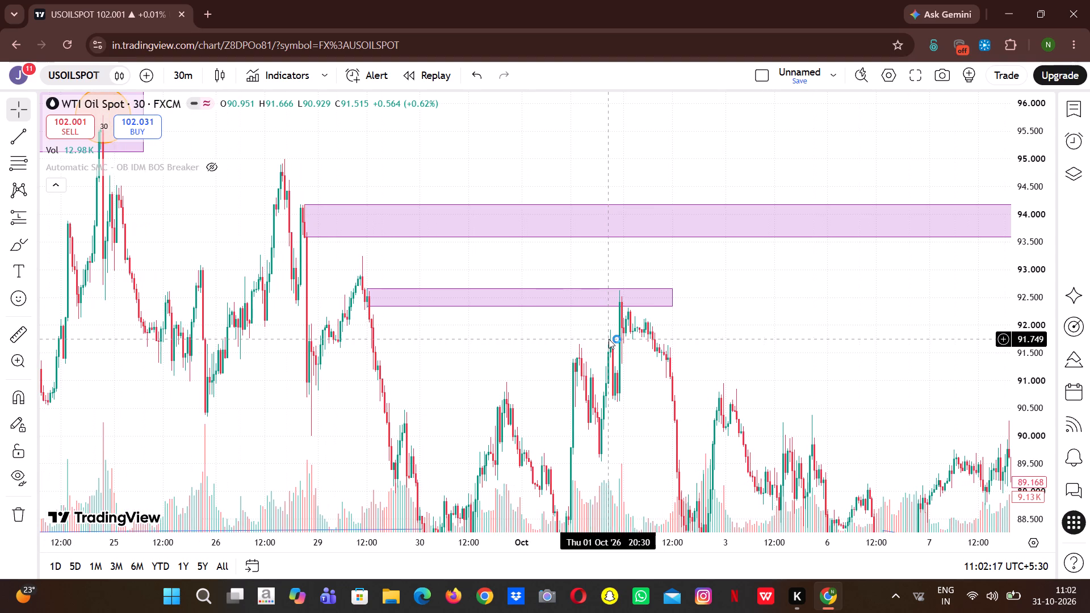
drag(475, 349, 884, 297)
drag(500, 317, 546, 343)
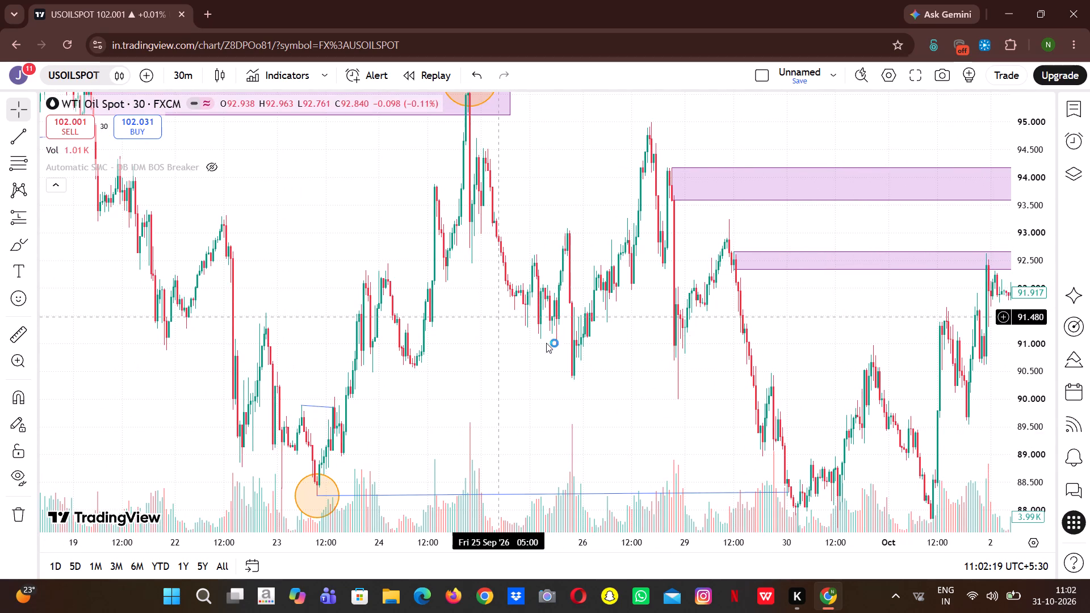
drag(546, 343, 385, 329)
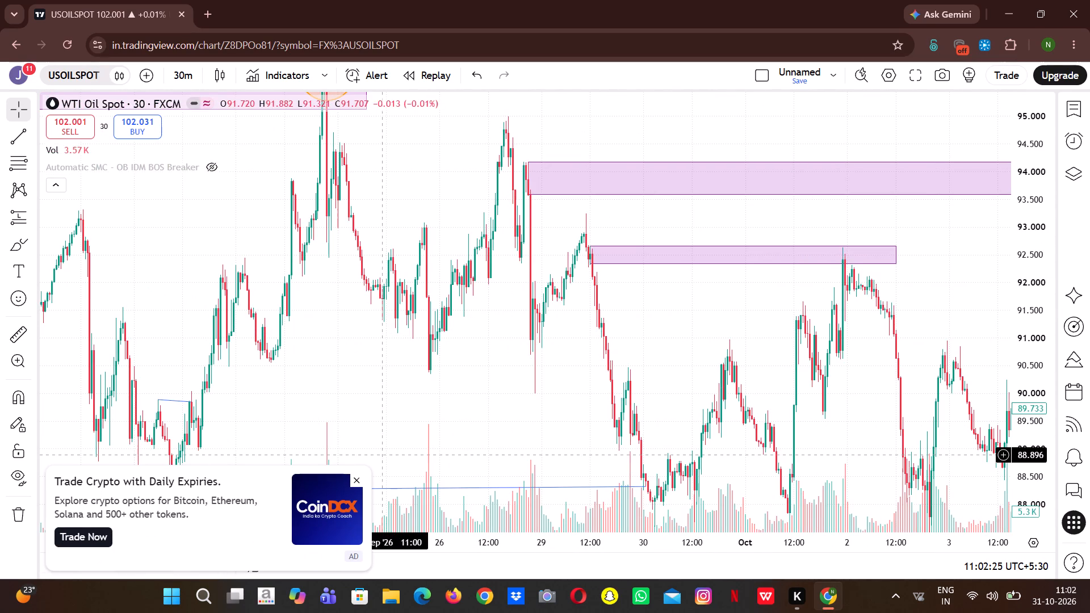
click(357, 475)
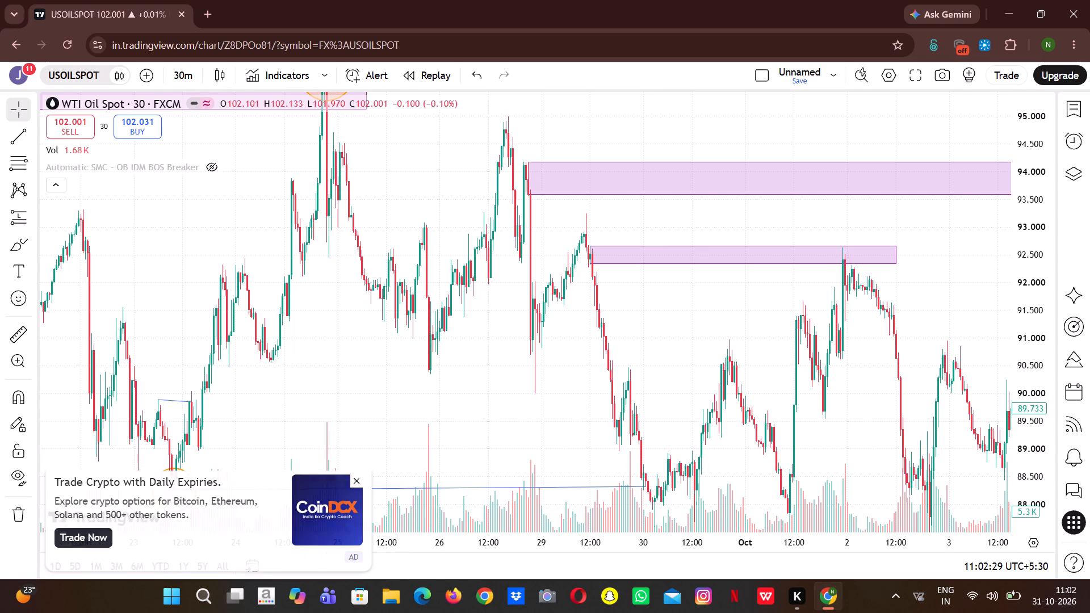
drag(403, 414, 474, 493)
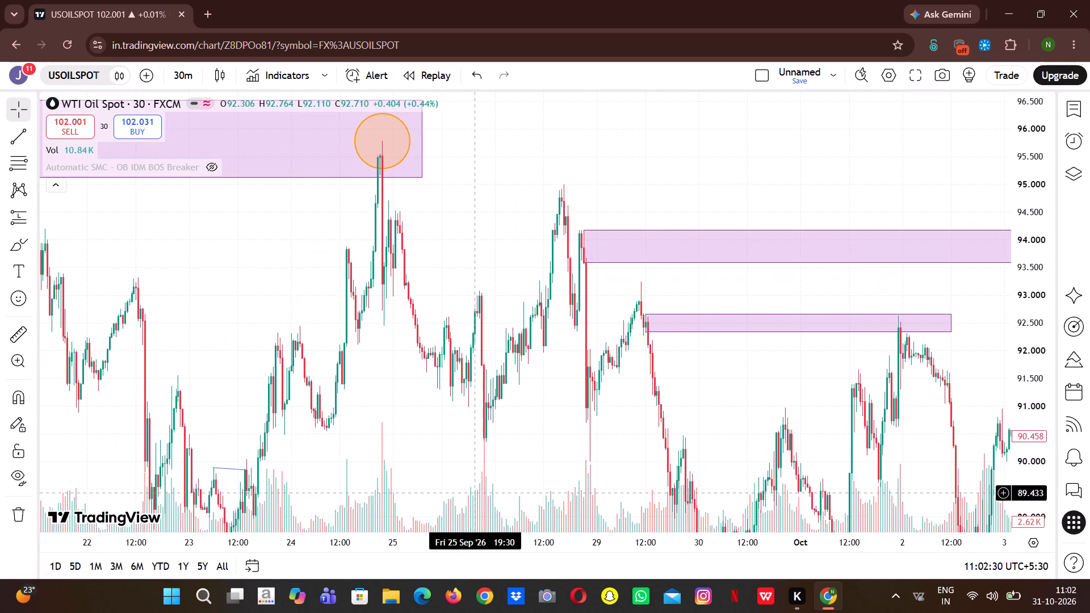
drag(474, 493, 469, 489)
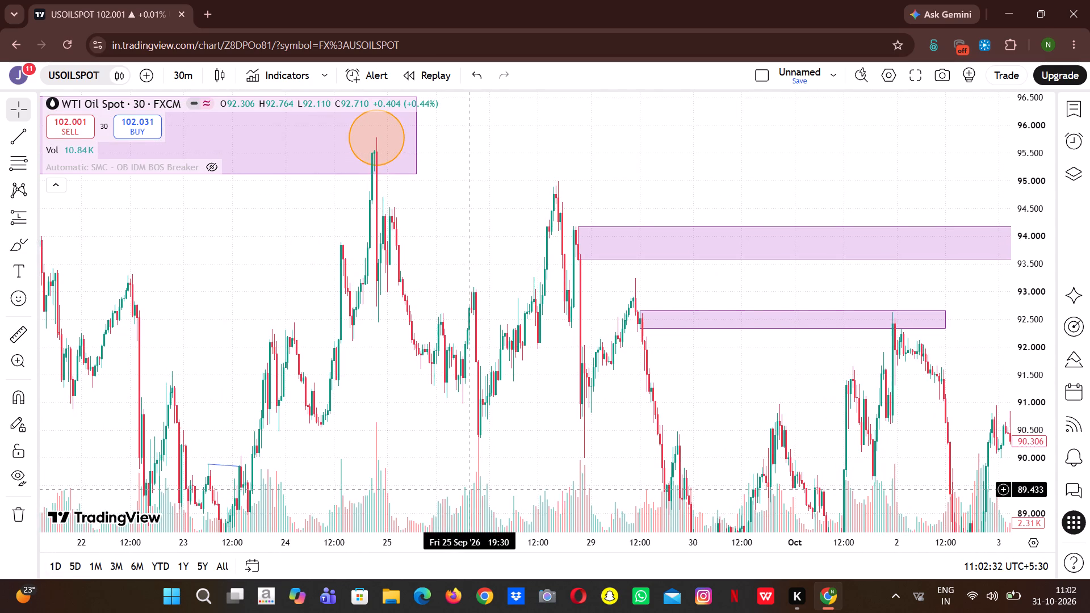
Examine the WTI Oil Spot price action from 18 to 30 September around the circled 23 September low, the bos line and the large purple zone.
drag(427, 423, 550, 300)
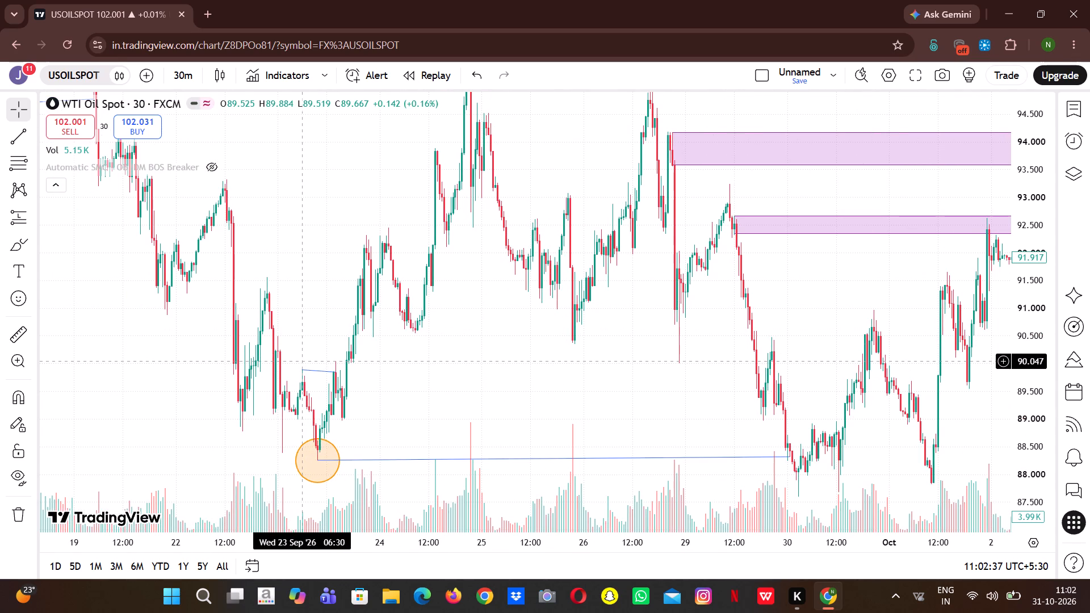
drag(412, 279, 366, 457)
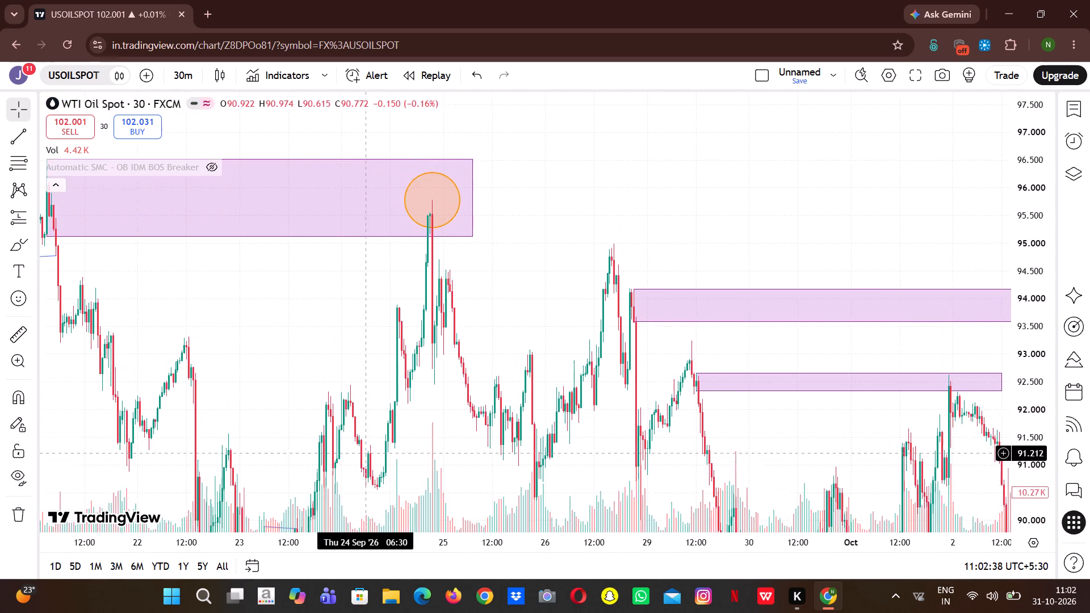
drag(366, 457, 367, 457)
drag(289, 337, 149, 210)
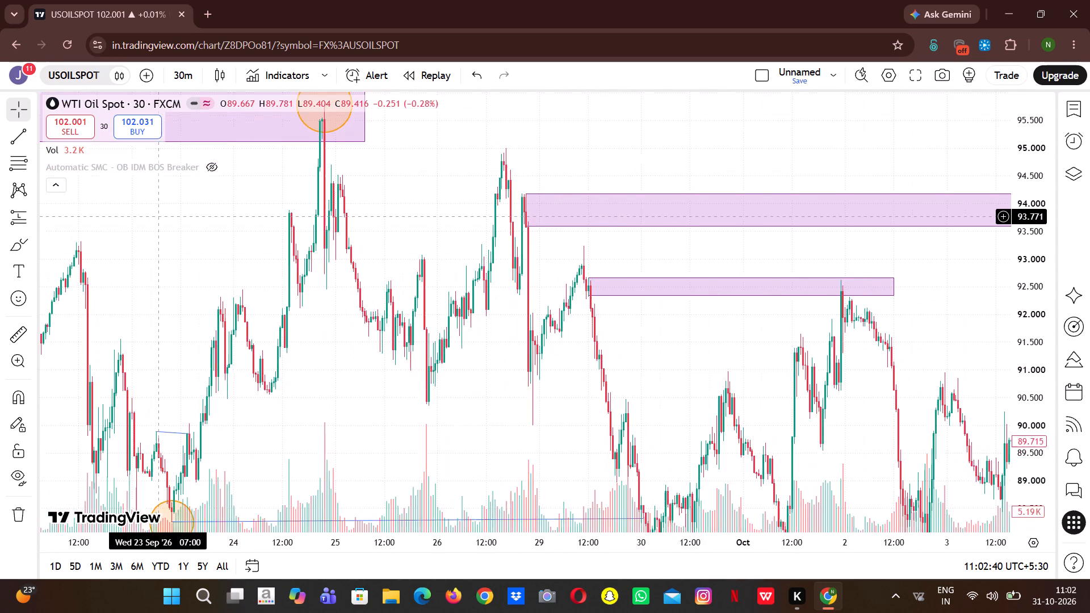
drag(149, 210, 142, 184)
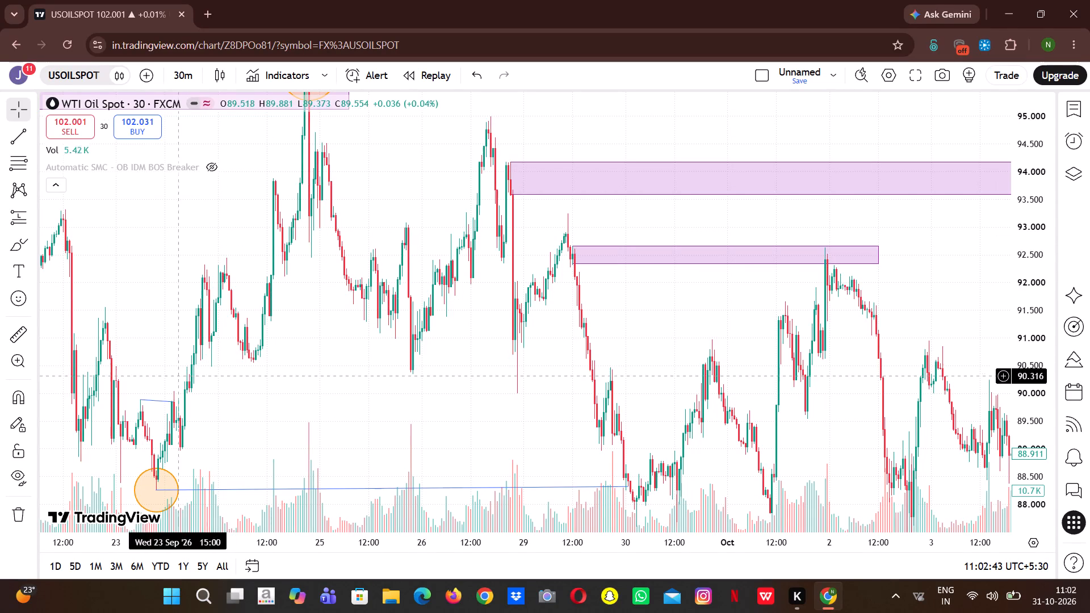
drag(149, 313, 375, 305)
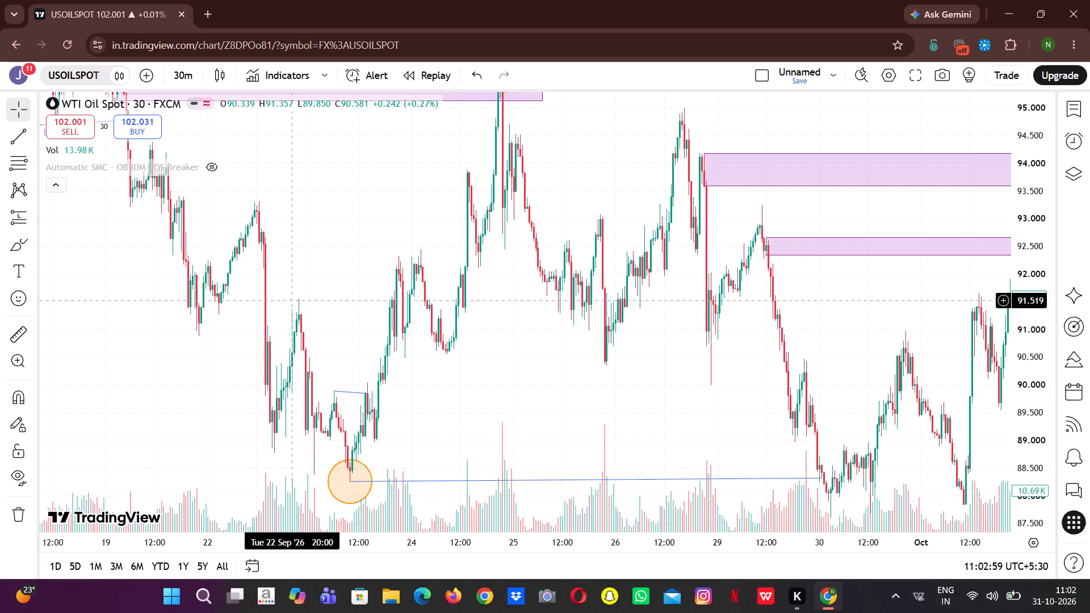
click(288, 298)
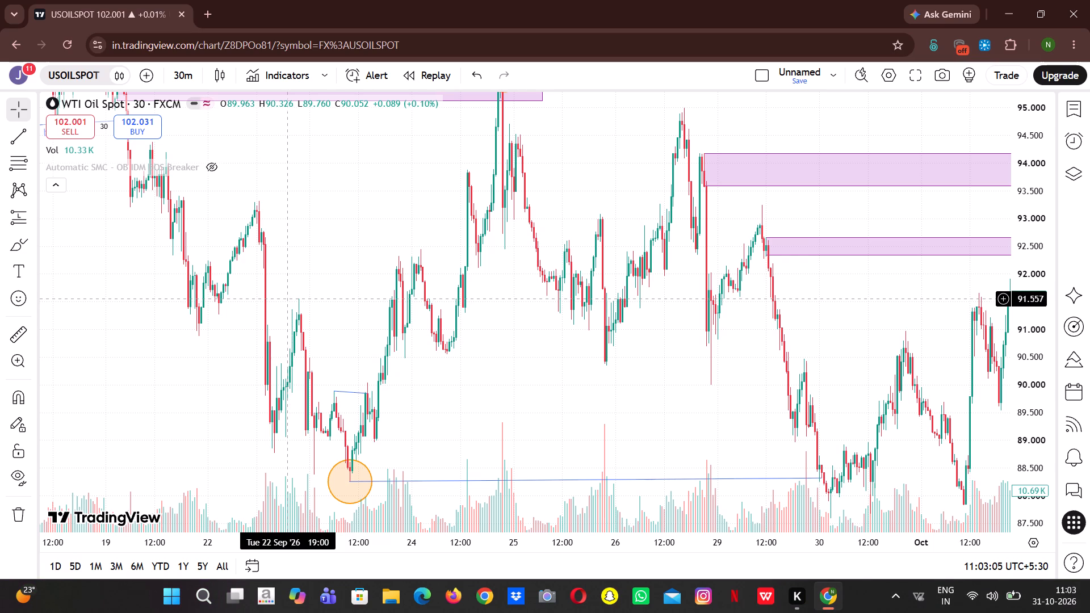
drag(410, 135, 520, 372)
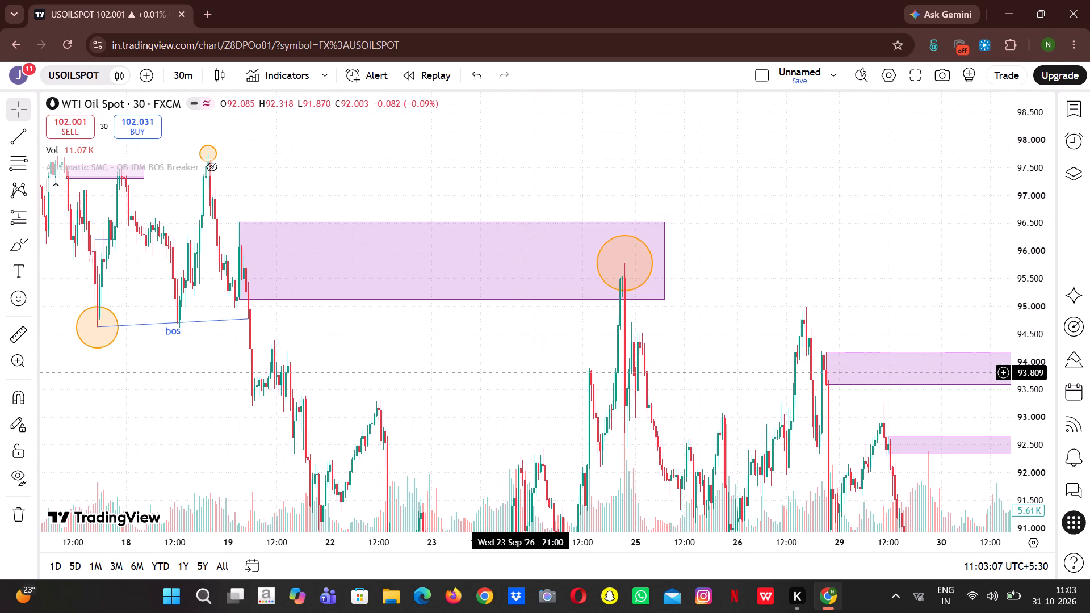
drag(412, 337, 531, 411)
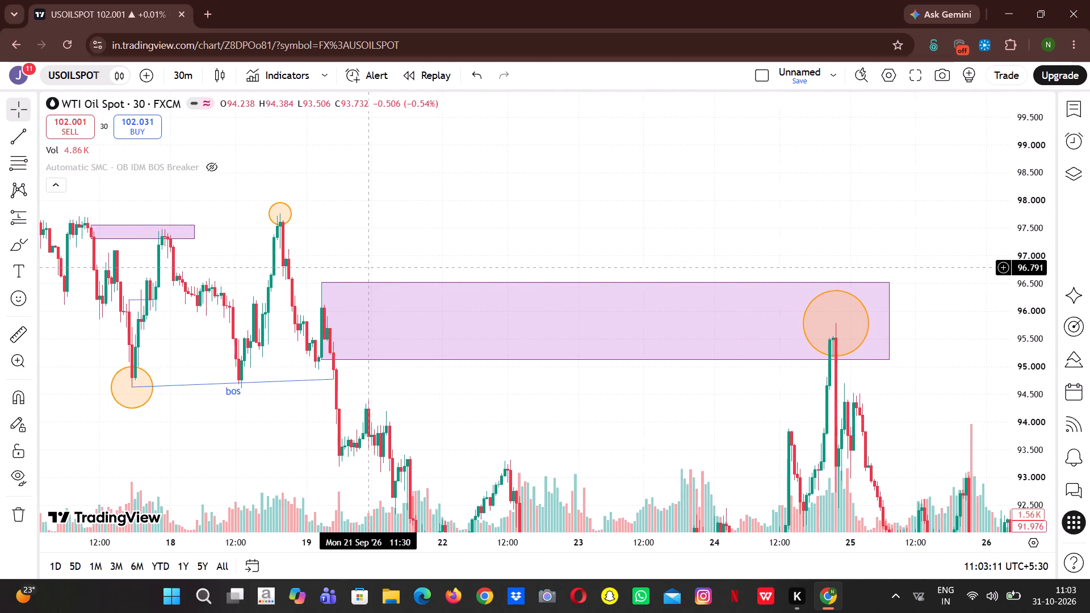
click(370, 267)
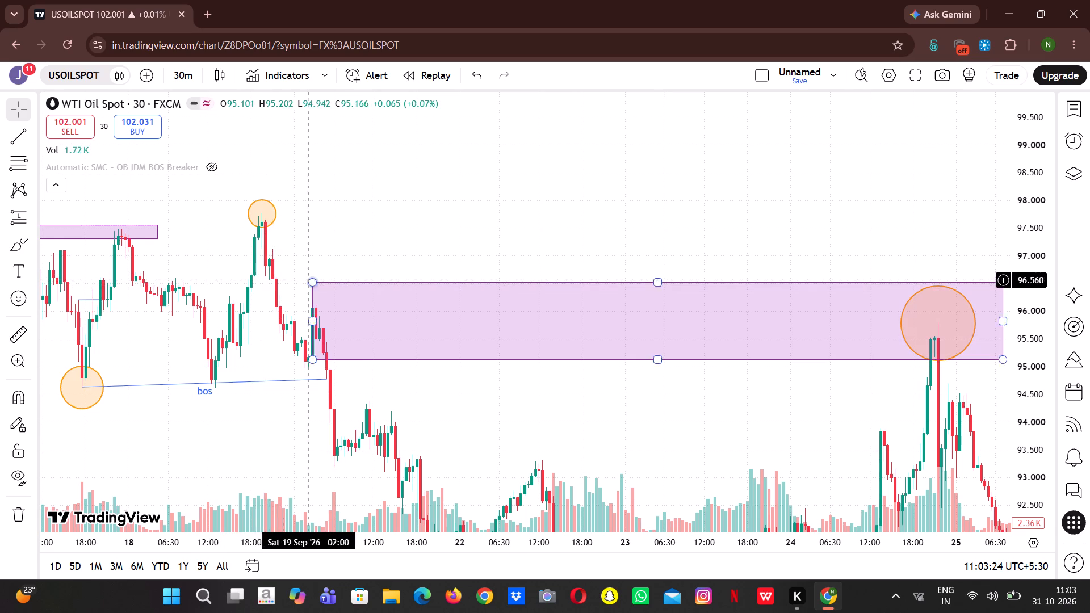
drag(397, 241, 282, 201)
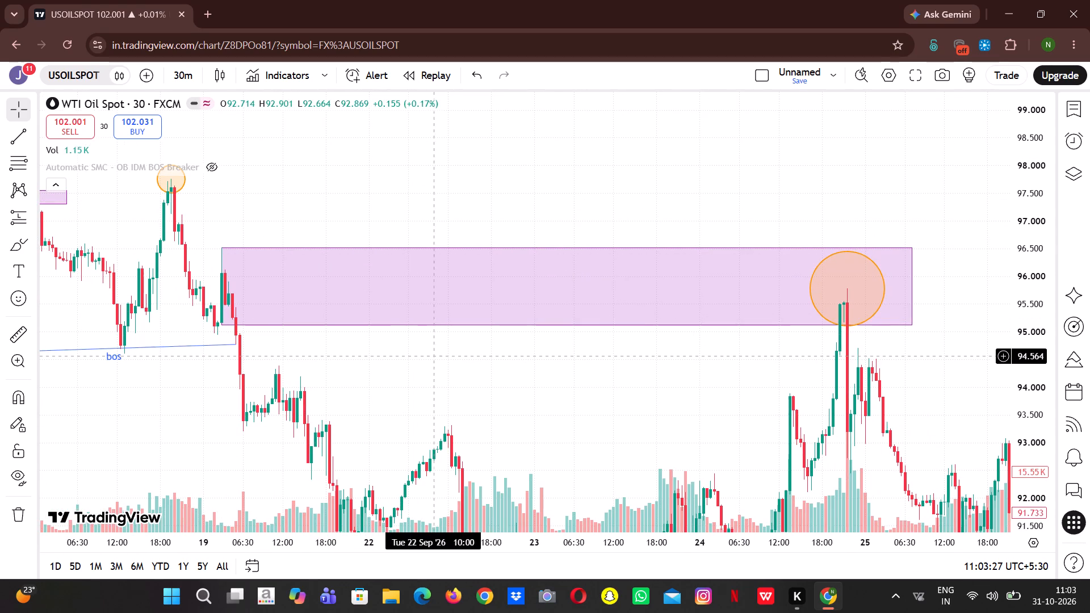
Follow the price action forward from 22 September to 9 October, examining the two narrower purple zones and the circled 6 October low.
drag(436, 356, 64, 243)
drag(216, 250, 0, 164)
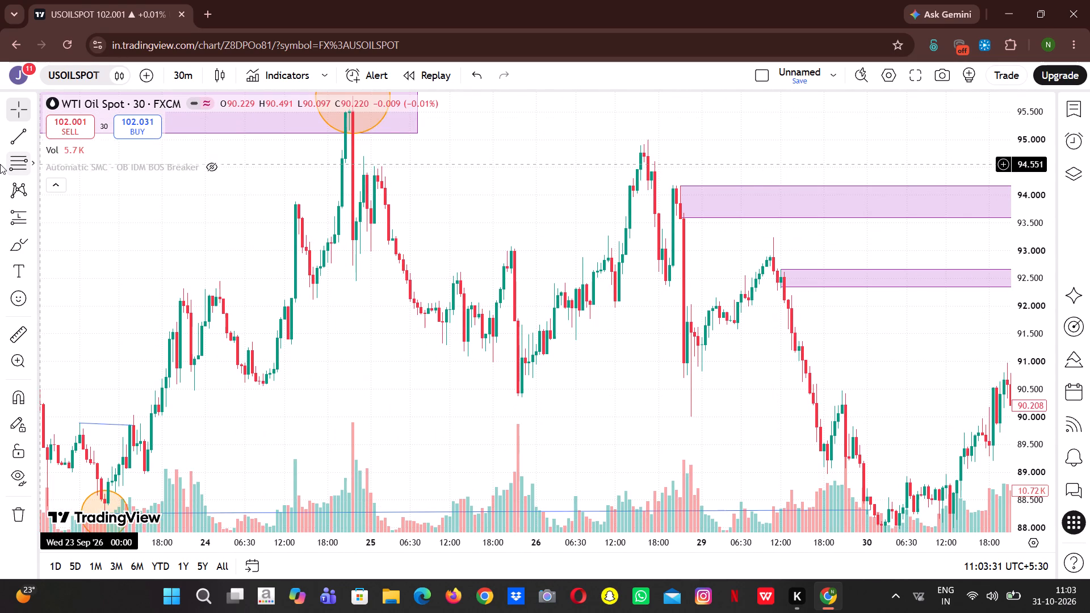
drag(79, 182, 0, 170)
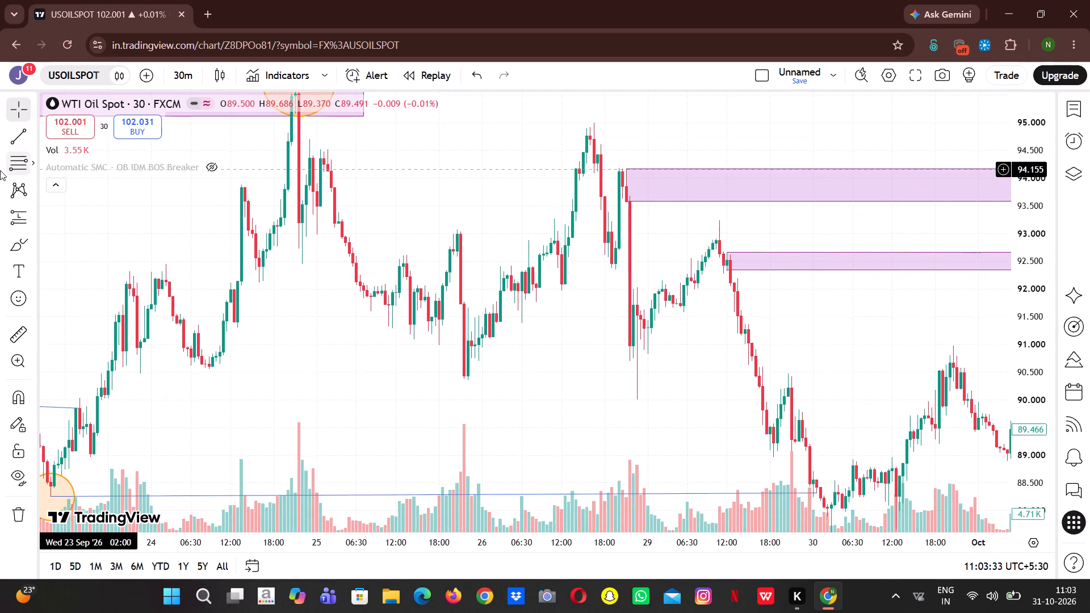
drag(426, 209, 193, 175)
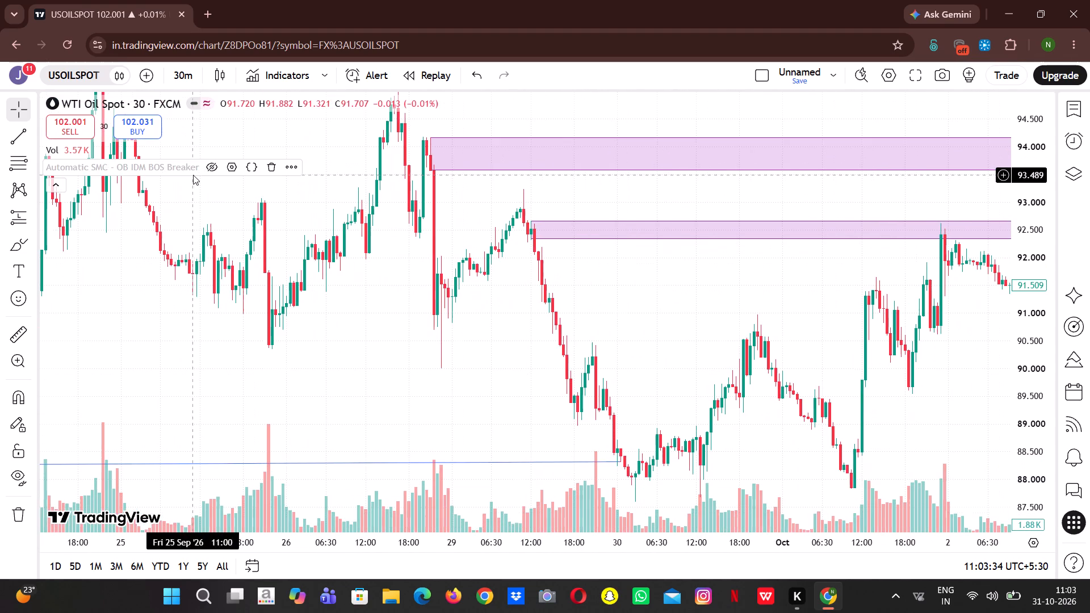
drag(371, 207, 139, 179)
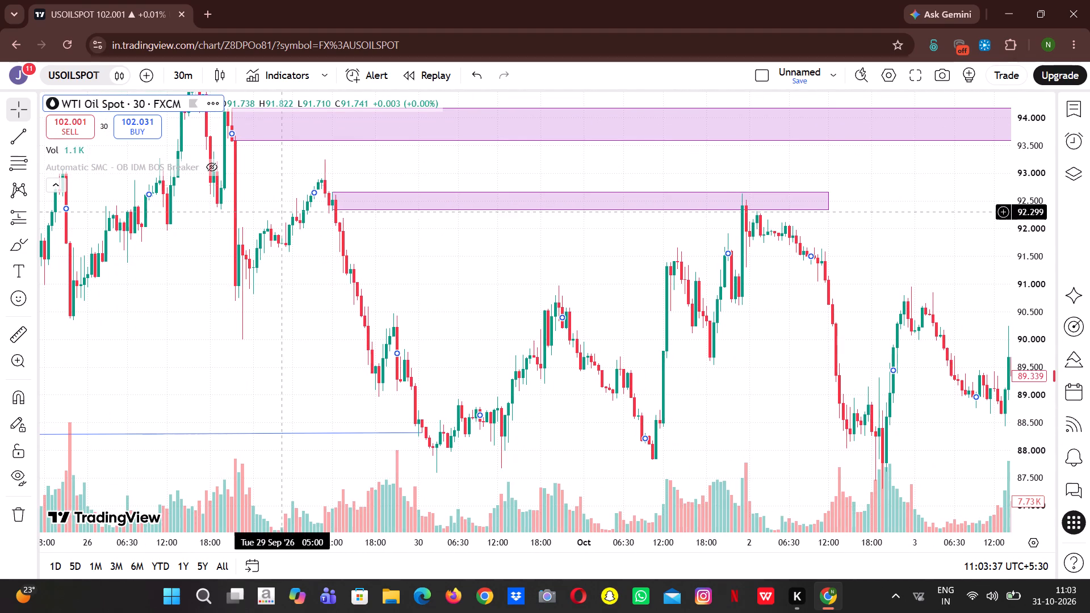
drag(297, 325, 155, 204)
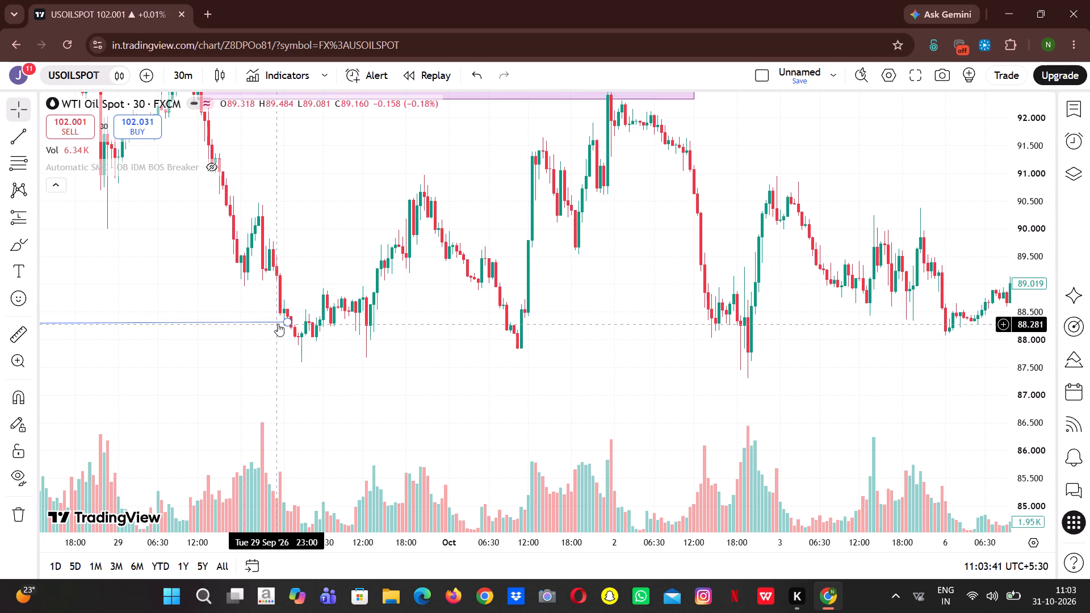
drag(367, 341, 351, 360)
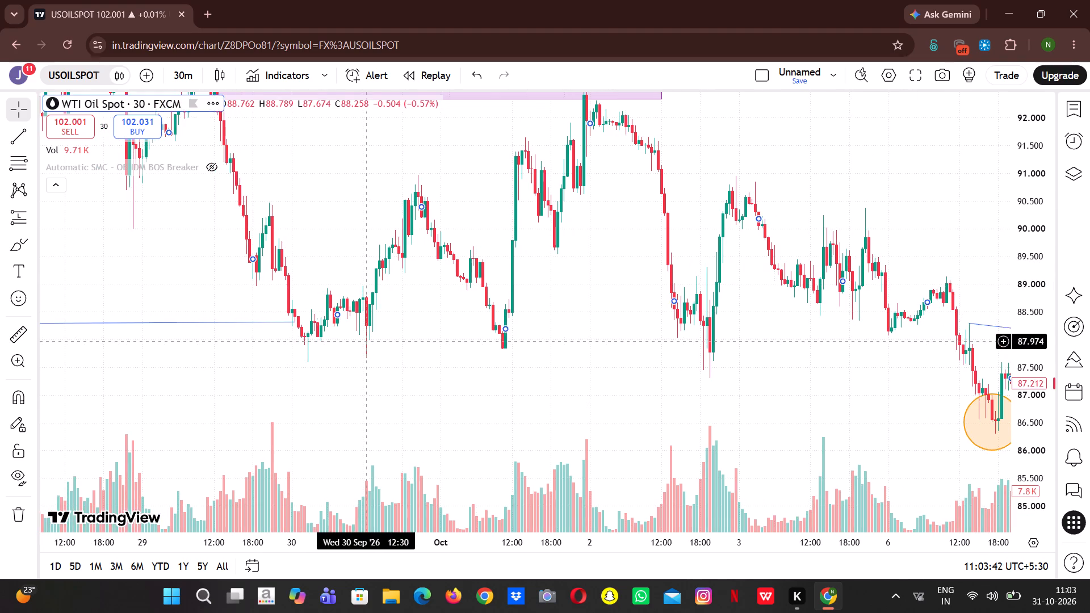
drag(351, 360, 249, 497)
scroll(370, 362, right, 1)
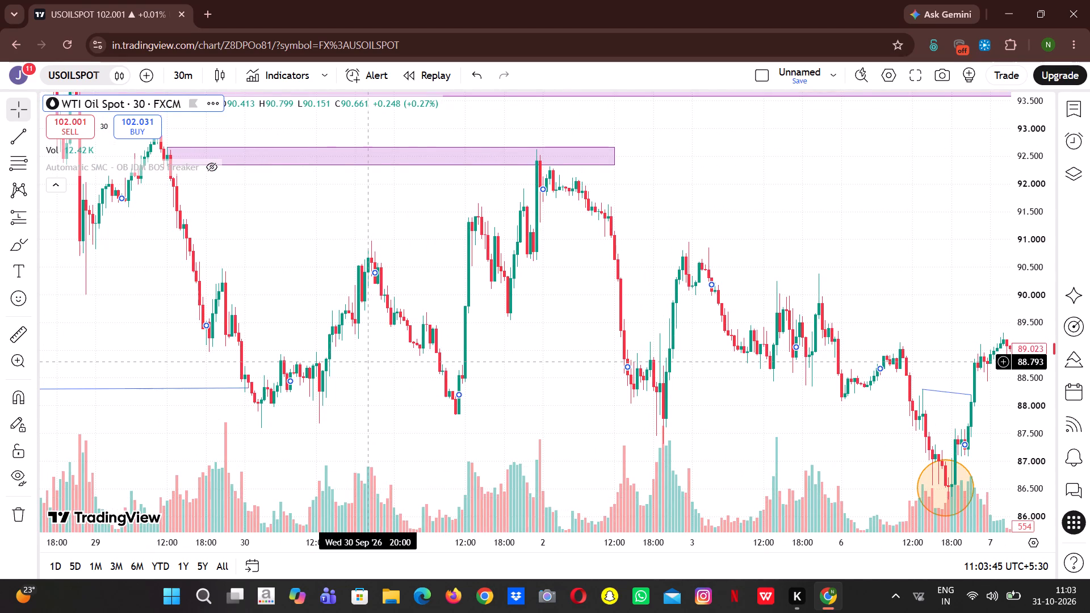
scroll(370, 362, right, 1)
drag(370, 362, 300, 366)
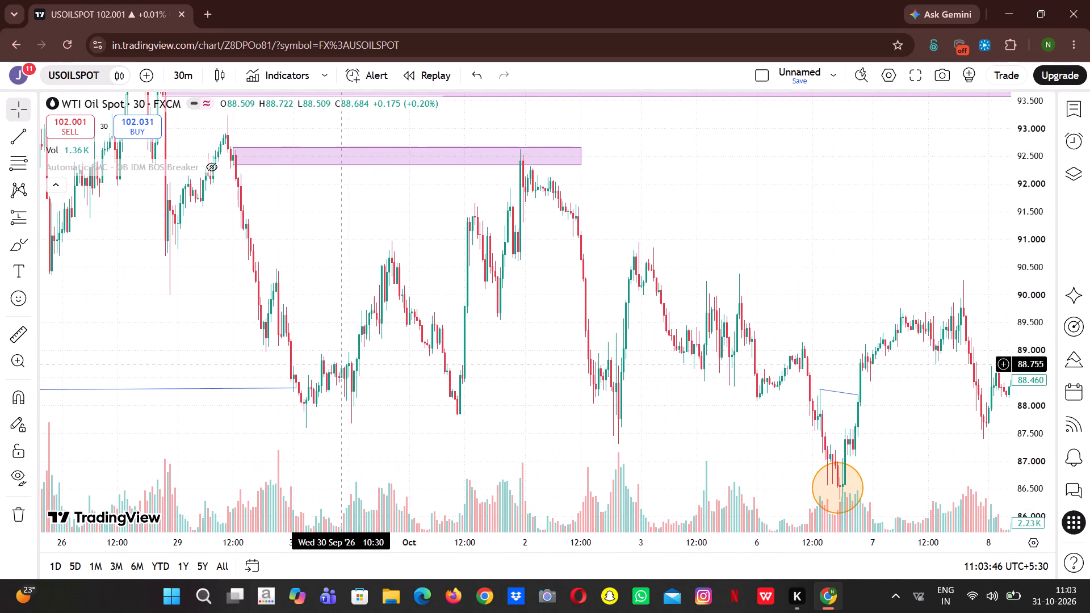
drag(300, 366, 166, 350)
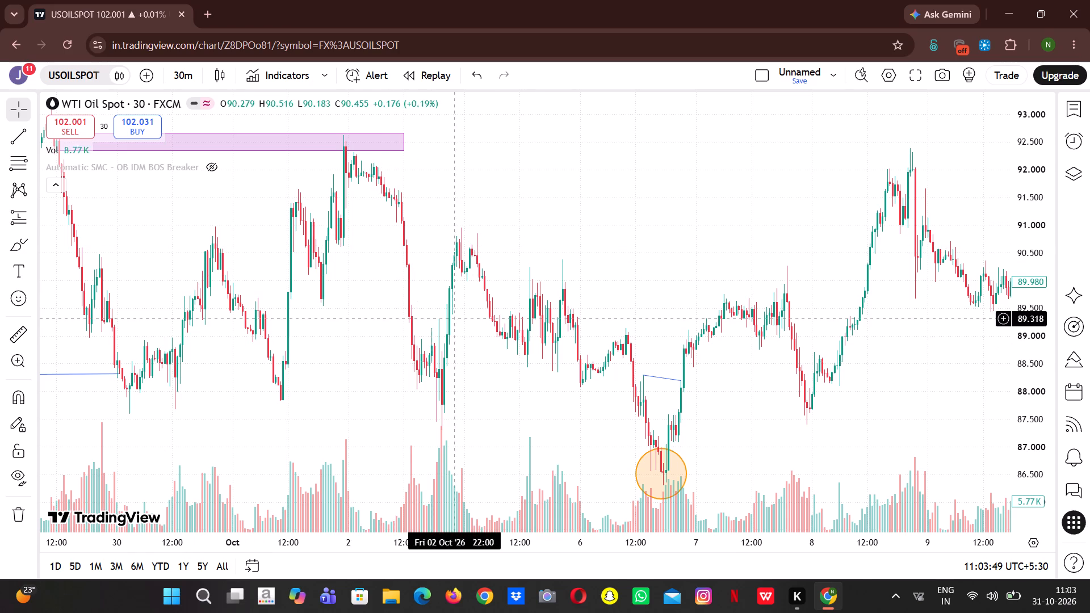
drag(530, 429, 625, 442)
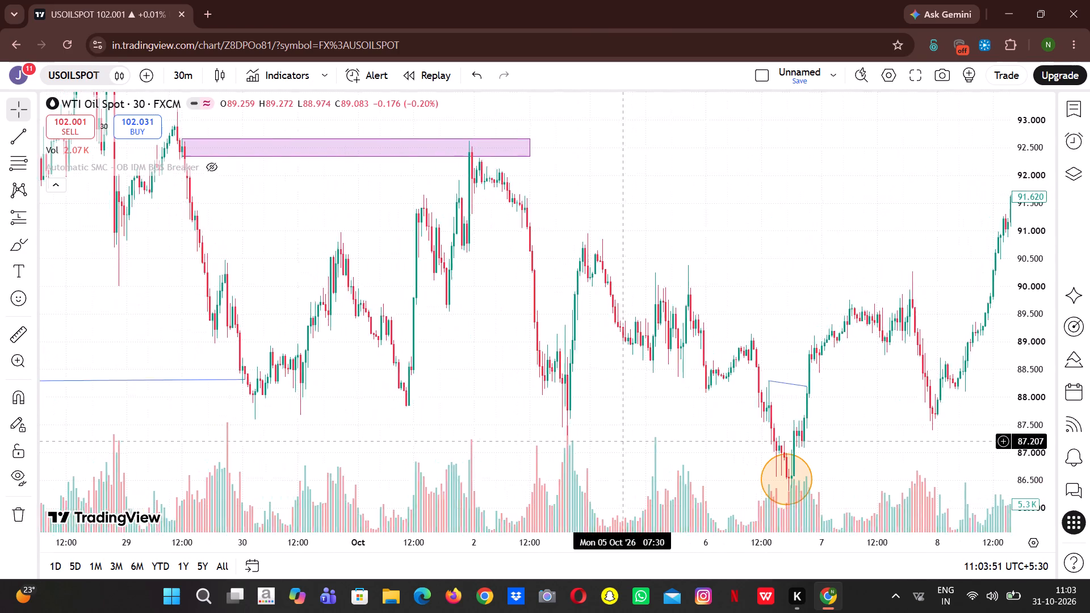
drag(625, 442, 590, 458)
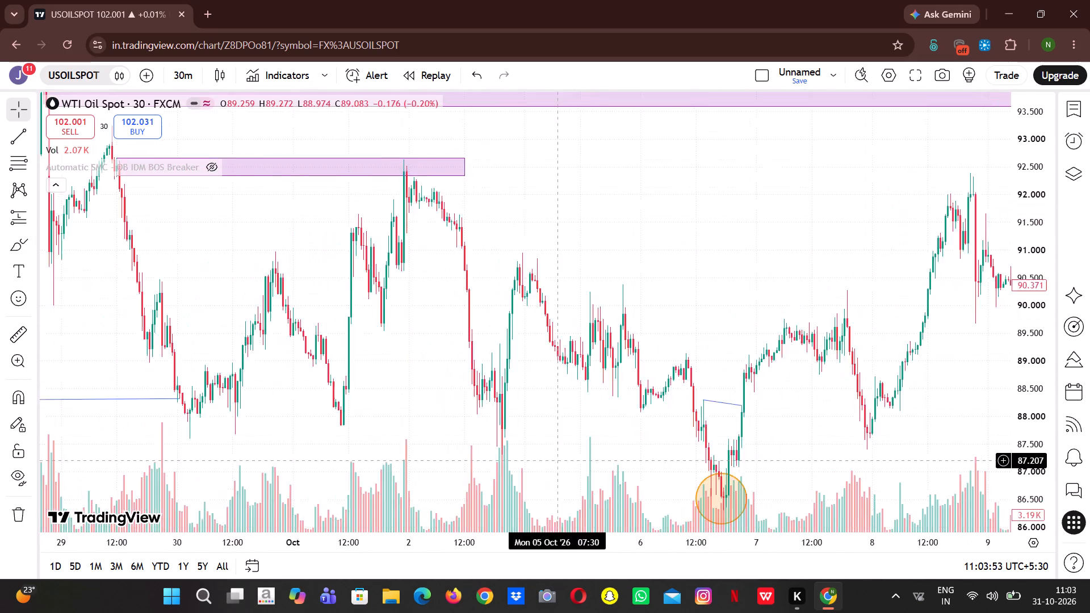
Examine the WTI Oil Spot price action from 1 to 13 October, from the circled 6 October low up towards the upper purple zone.
drag(590, 458, 335, 389)
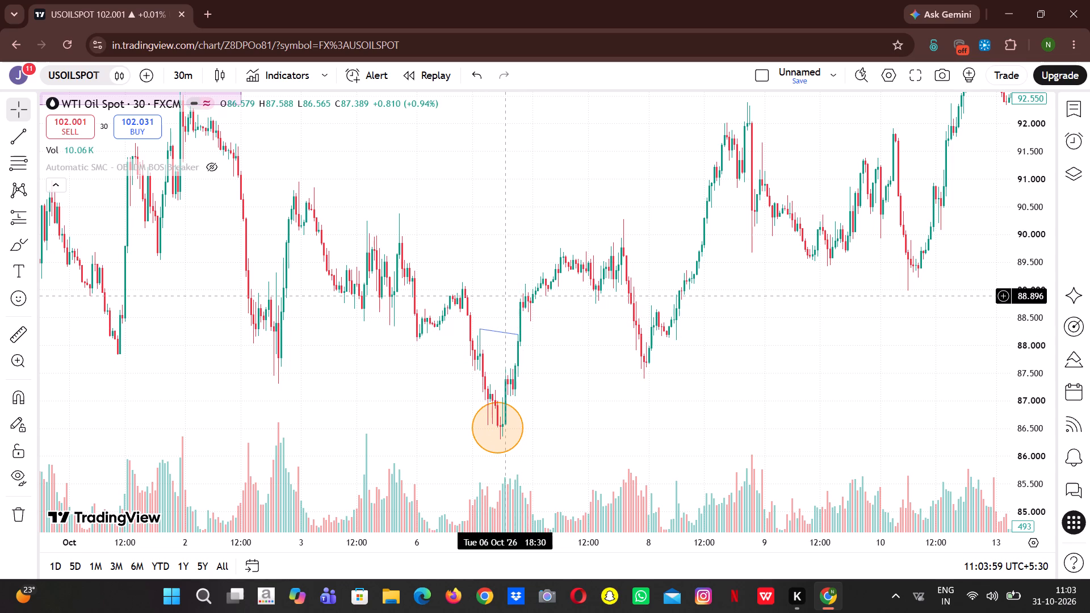
drag(506, 296, 522, 435)
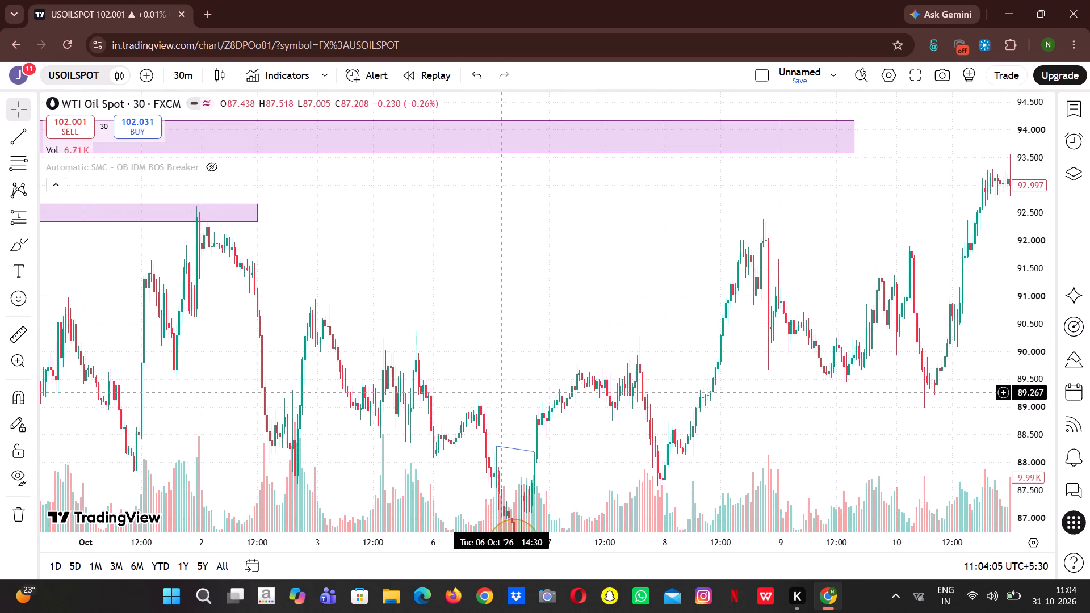
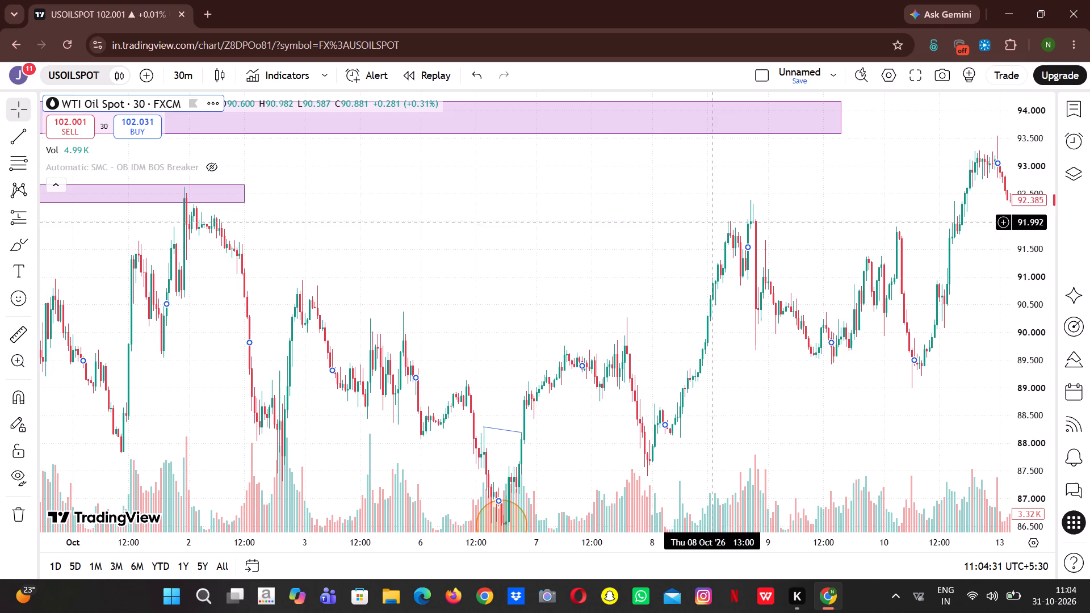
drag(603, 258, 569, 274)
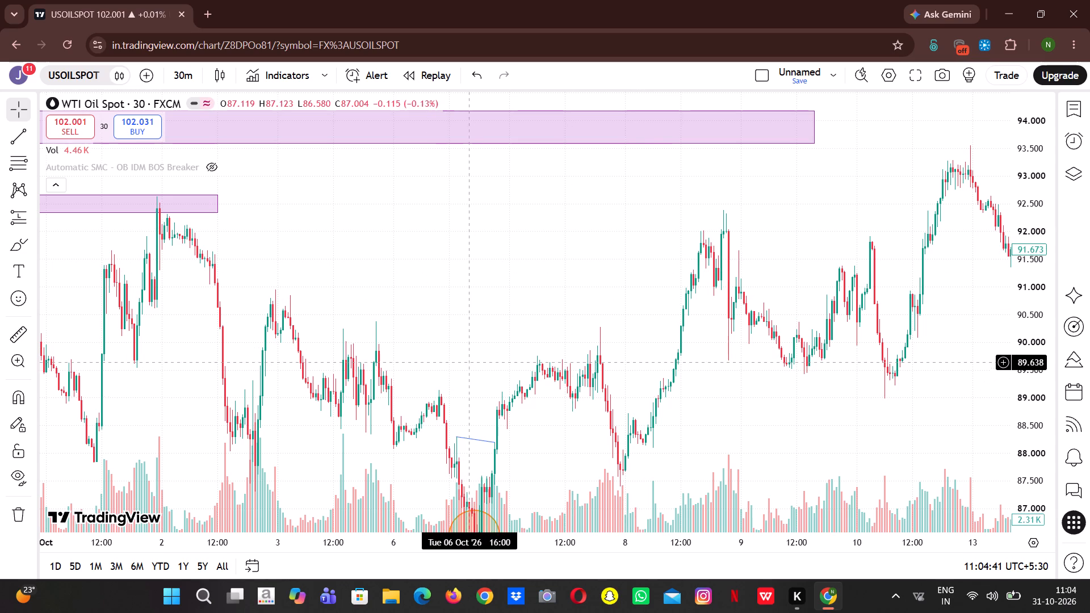
Examine the WTI Oil Spot price action from late September to mid-October around the two narrower purple zones and circled 6 October low.
drag(469, 362, 677, 326)
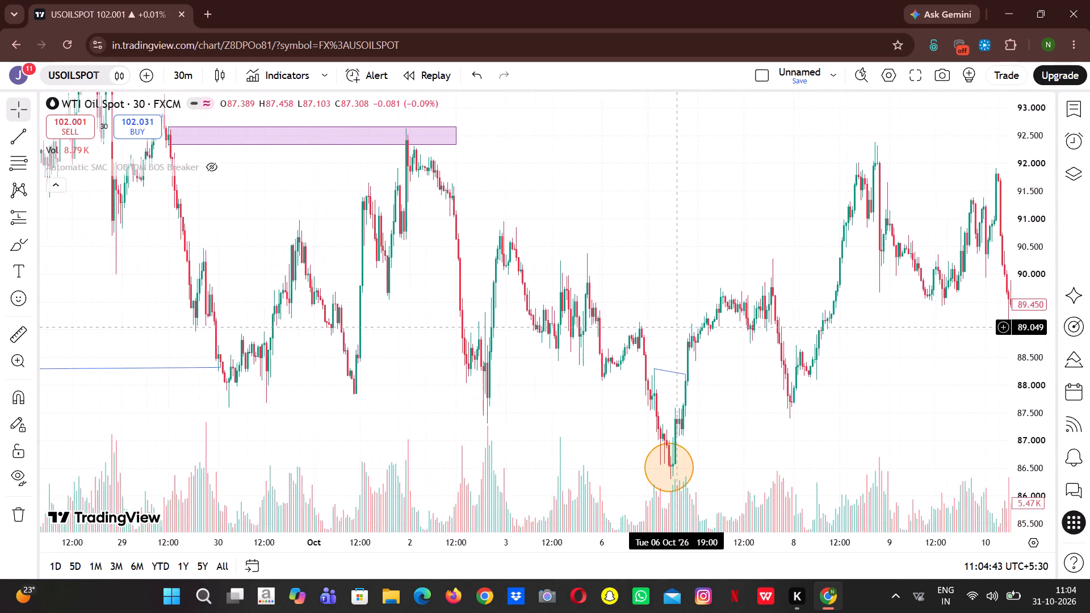
drag(645, 219, 684, 390)
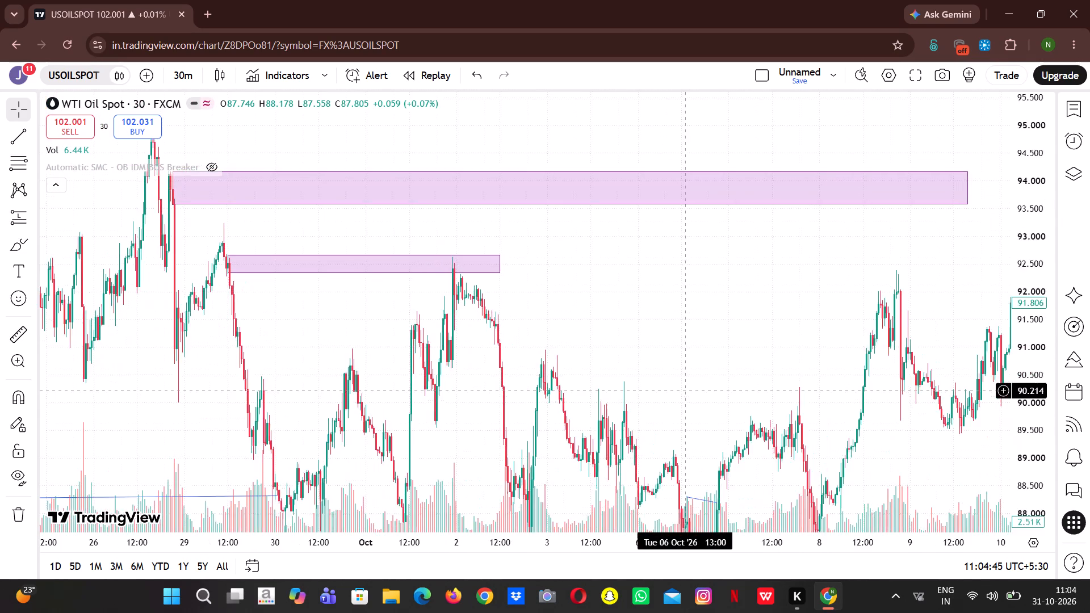
drag(684, 390, 850, 323)
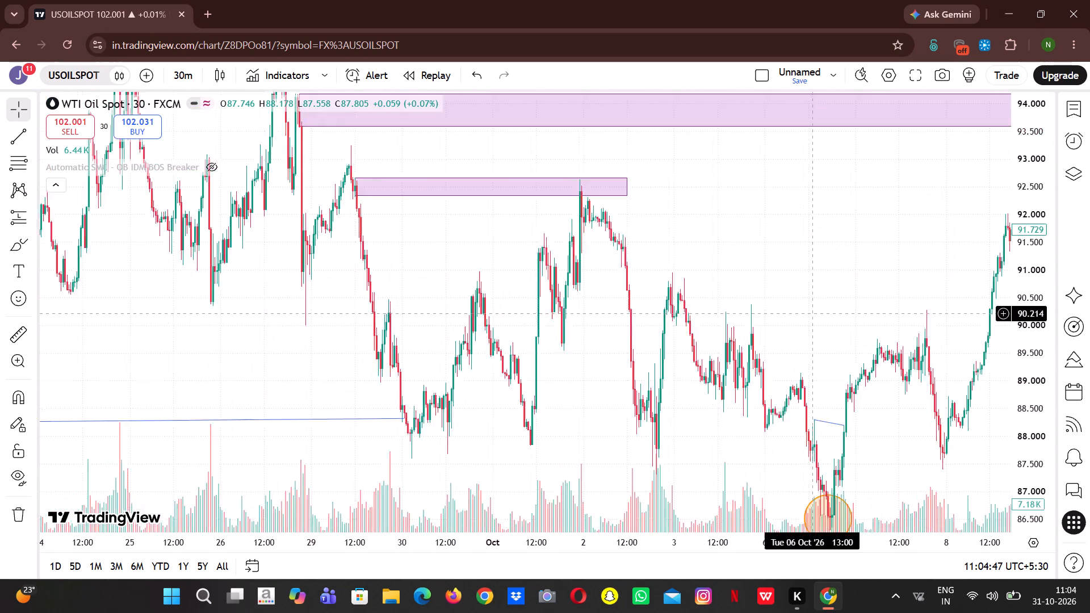
drag(850, 323, 544, 254)
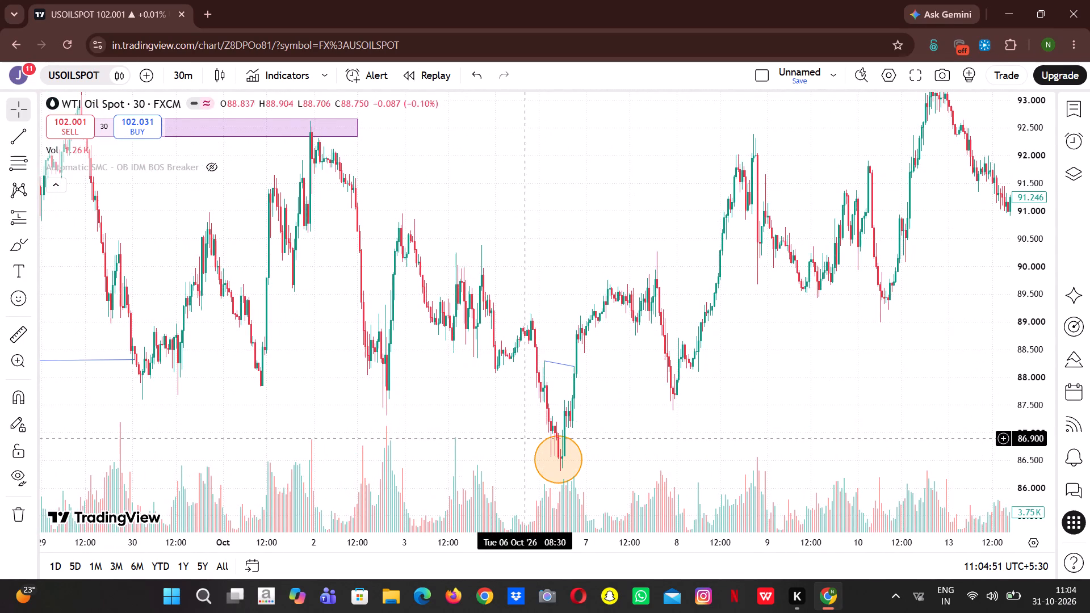
drag(494, 285, 565, 459)
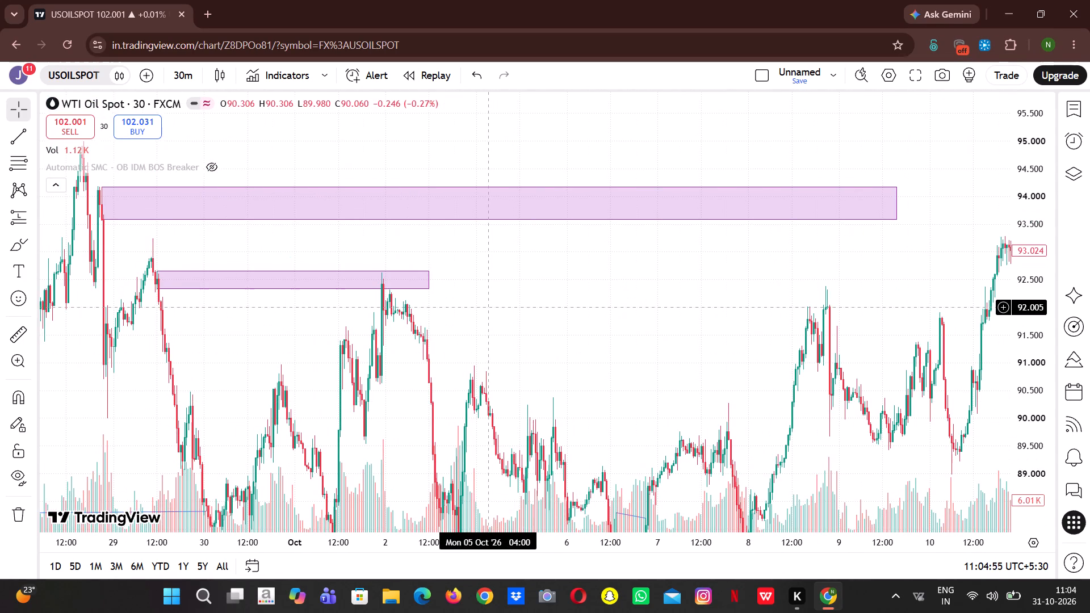
drag(489, 306, 466, 304)
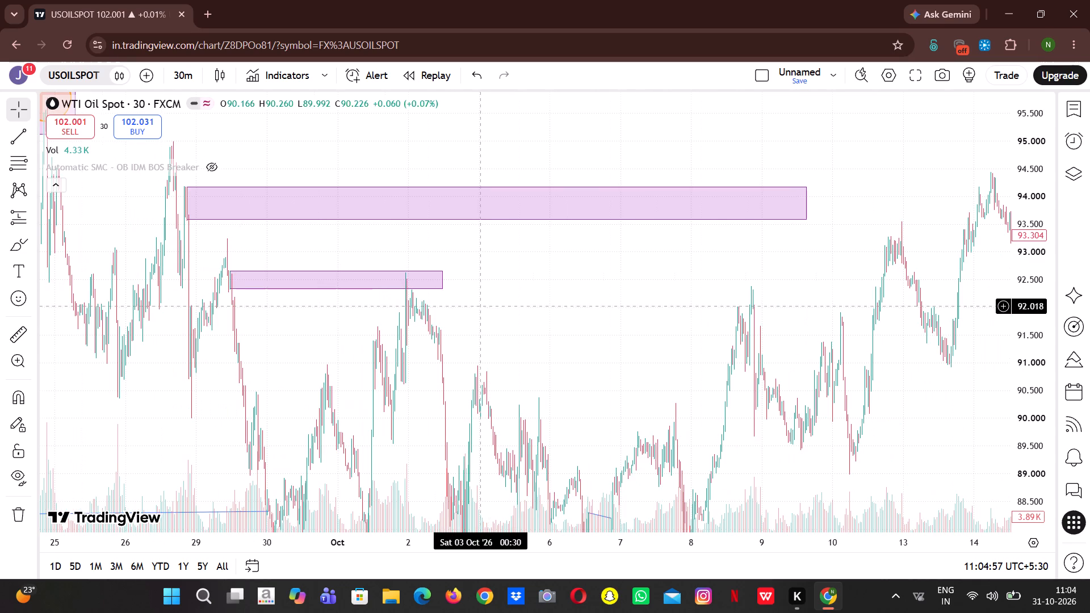
drag(466, 304, 403, 262)
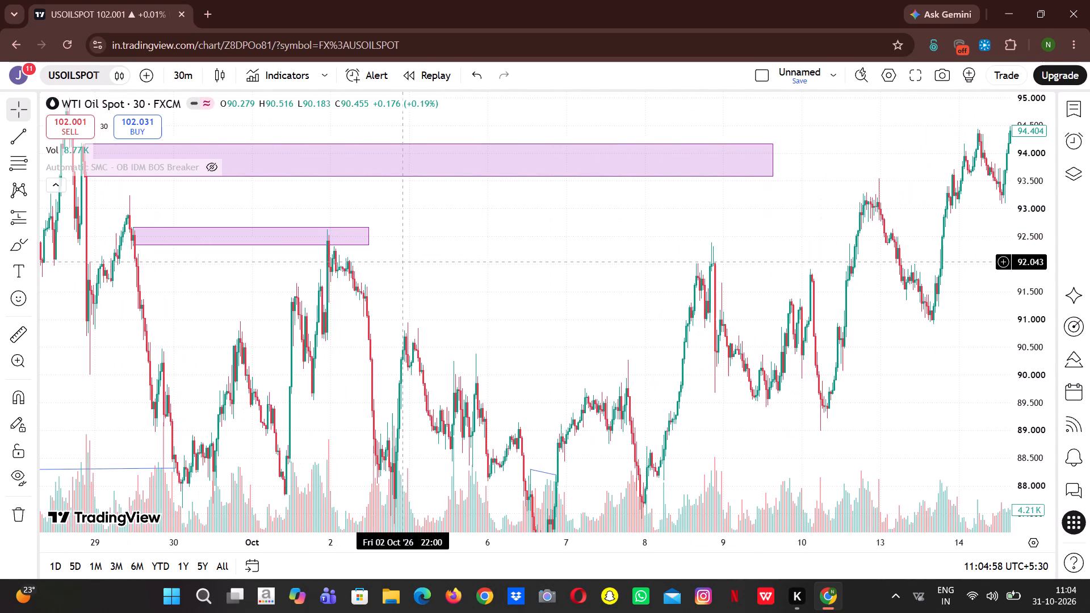
drag(489, 269, 417, 257)
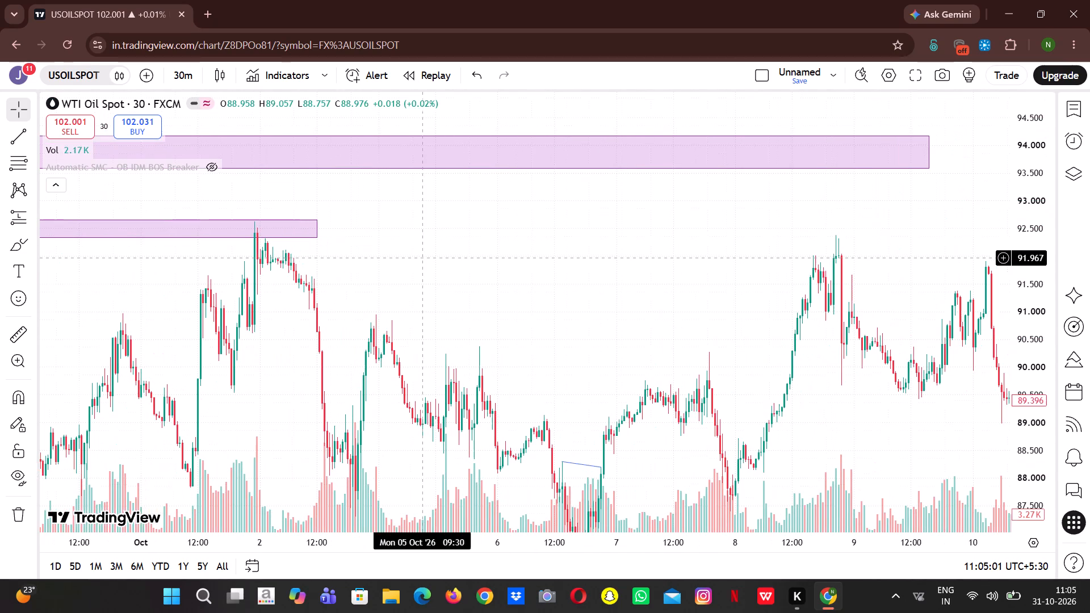
drag(417, 257, 413, 258)
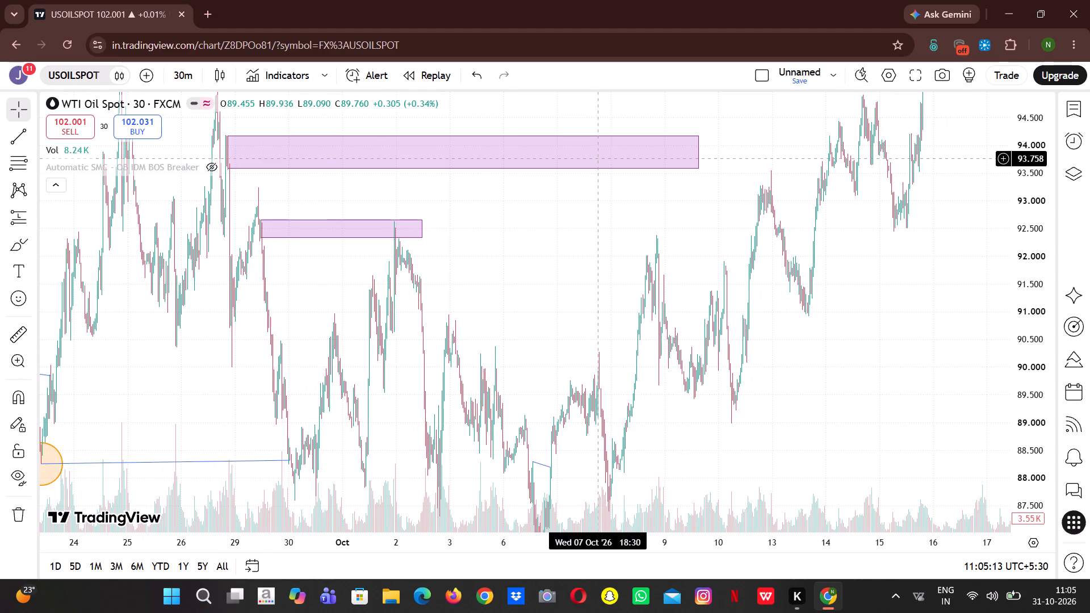
drag(598, 158, 597, 326)
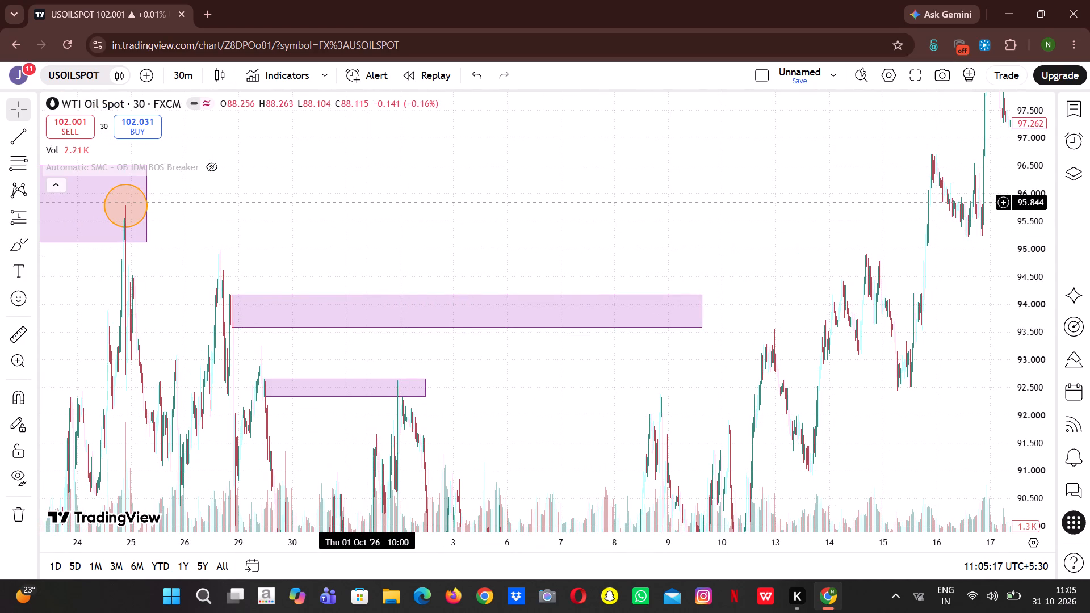
drag(367, 202, 517, 186)
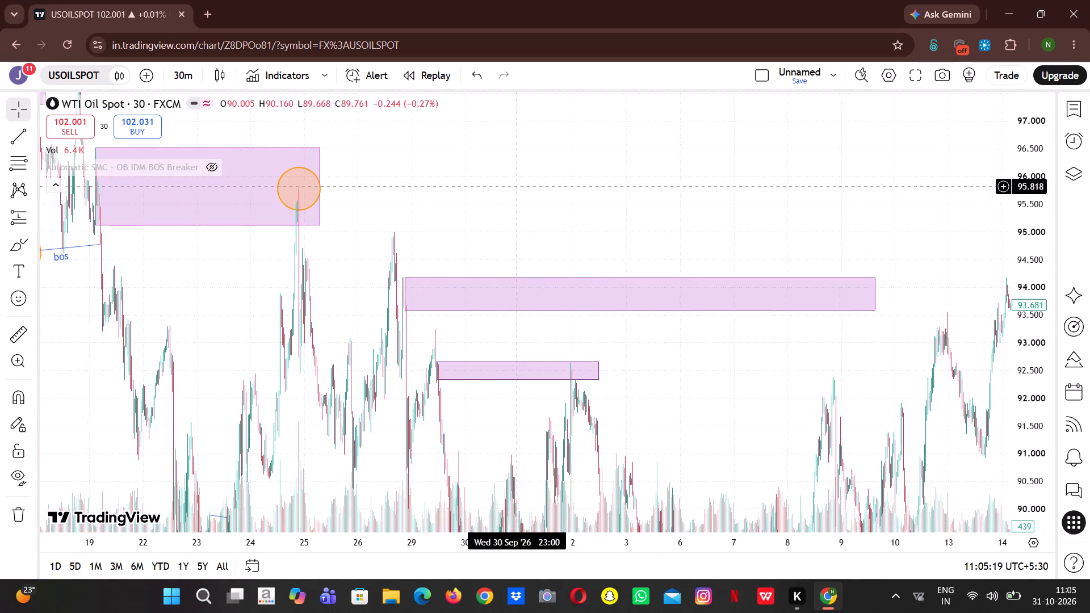
drag(517, 186, 193, 209)
drag(369, 207, 683, 176)
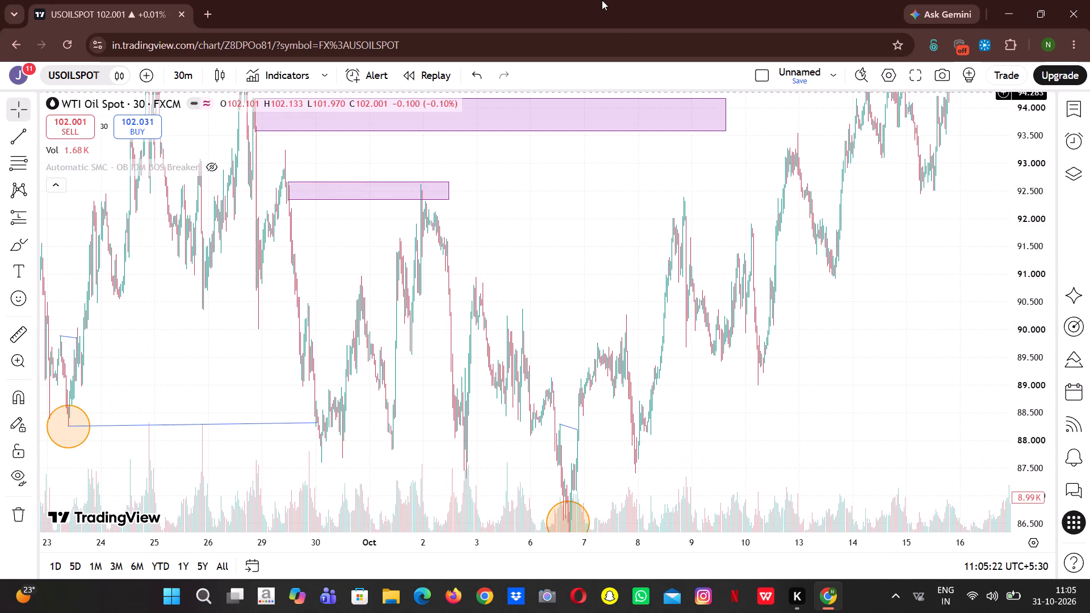
Draw a level trend line at about 95.79 from the circled 24 September high to the rally candles late on 15 October.
drag(473, 222, 374, 215)
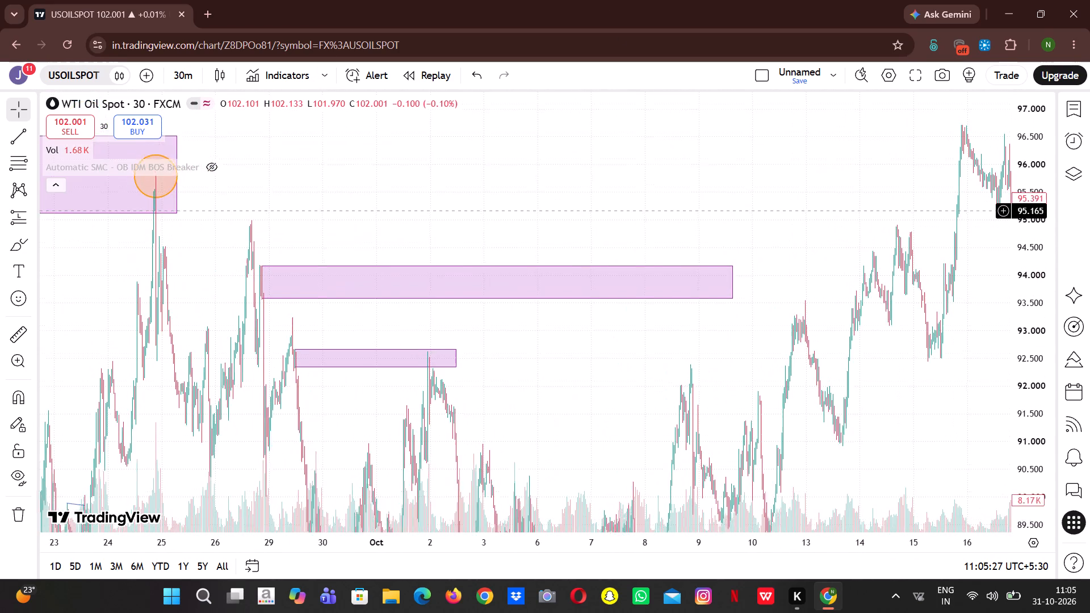
drag(374, 215, 378, 224)
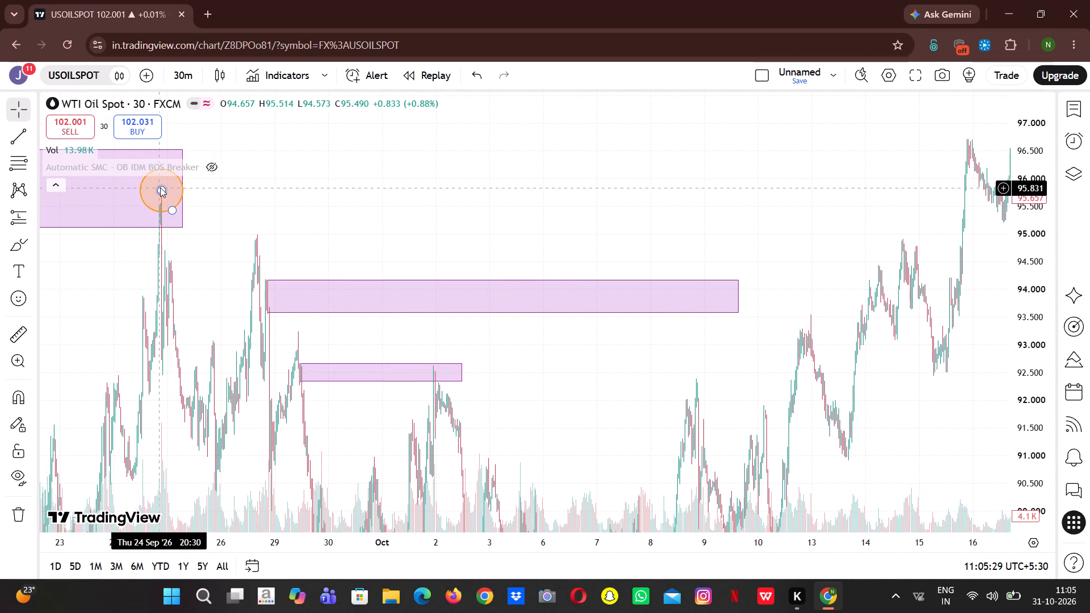
key(alt+t)
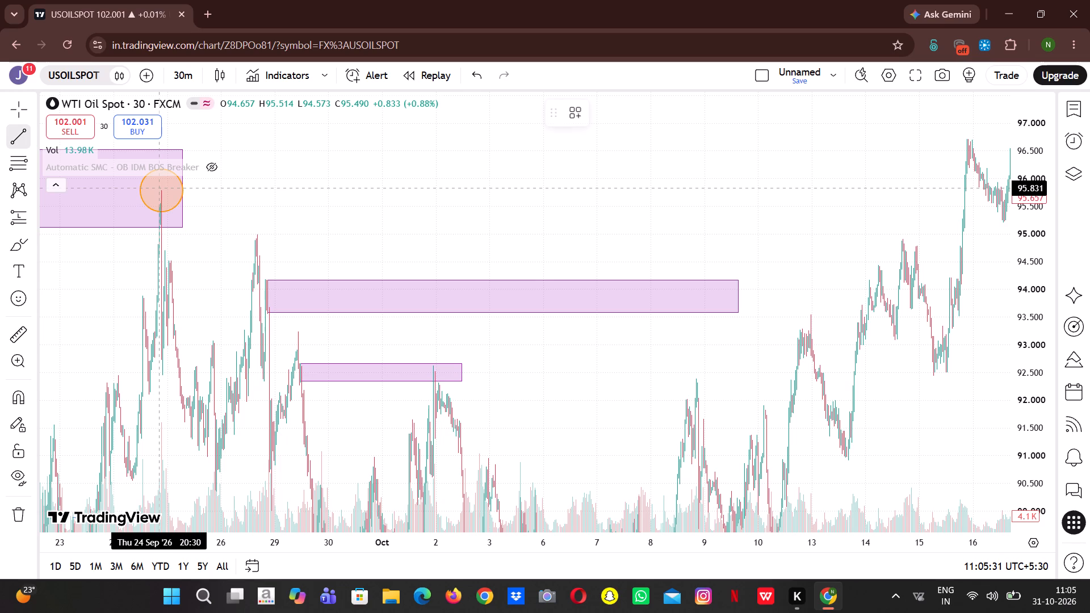
click(162, 190)
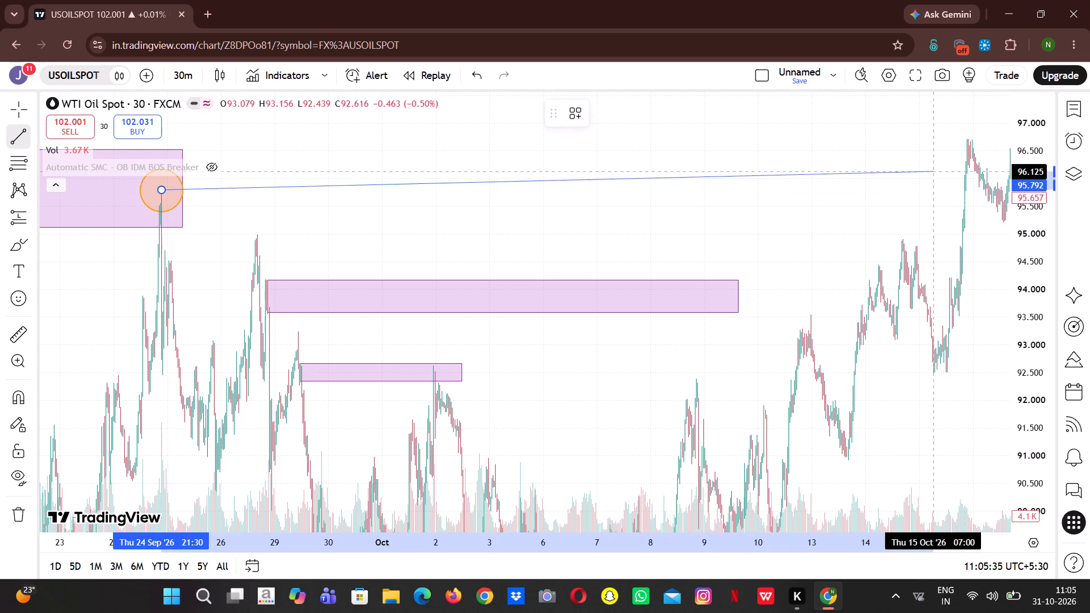
click(971, 190)
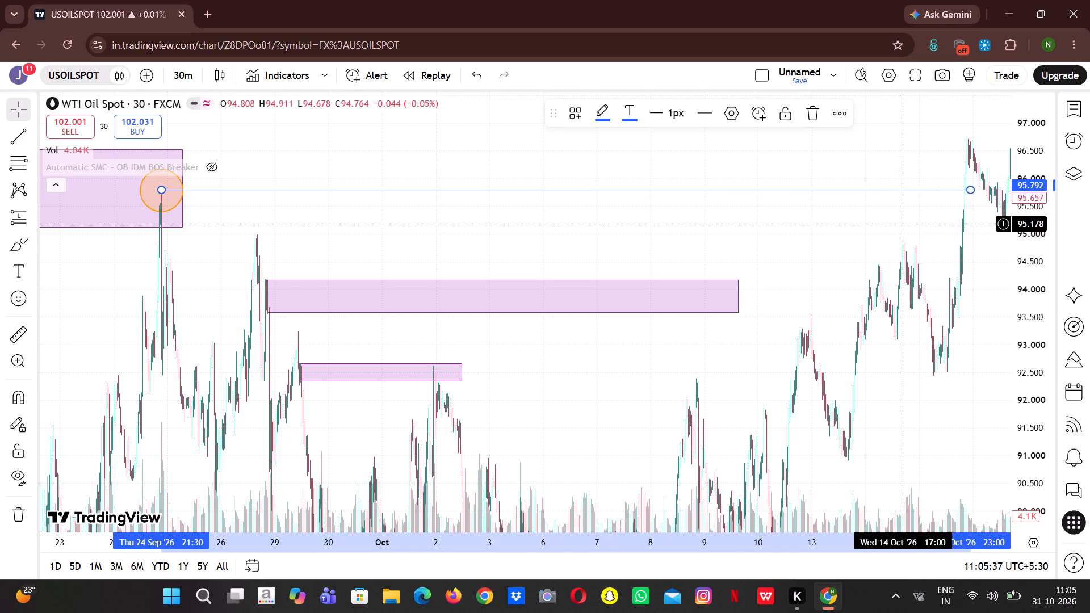
double_click(904, 224)
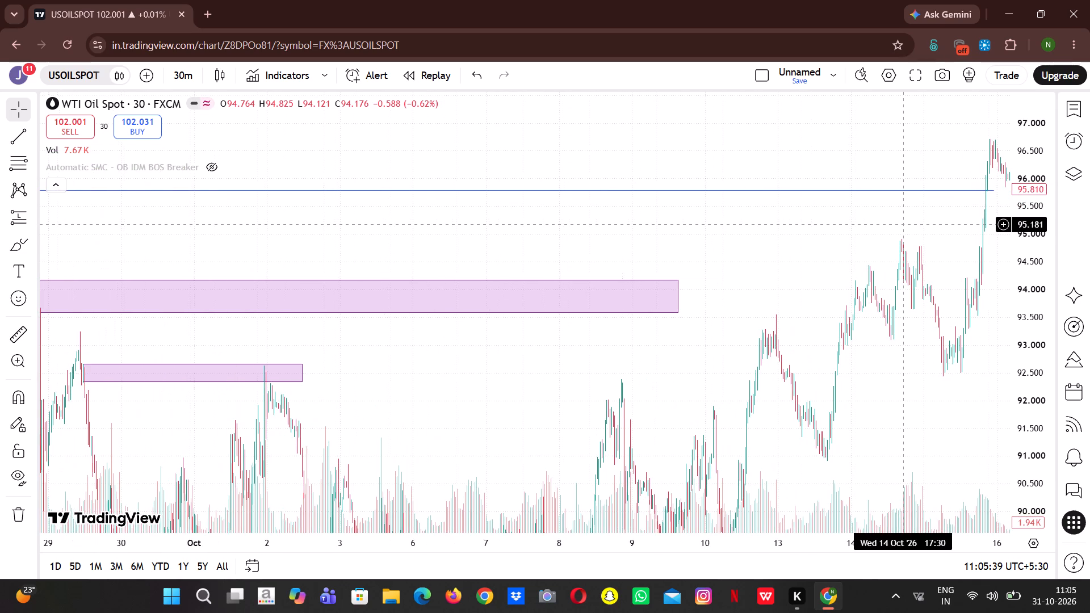
Examine the price action from 15 to 23 October beyond the new line, including the 20 October peak and sharp drop.
drag(932, 243, 480, 441)
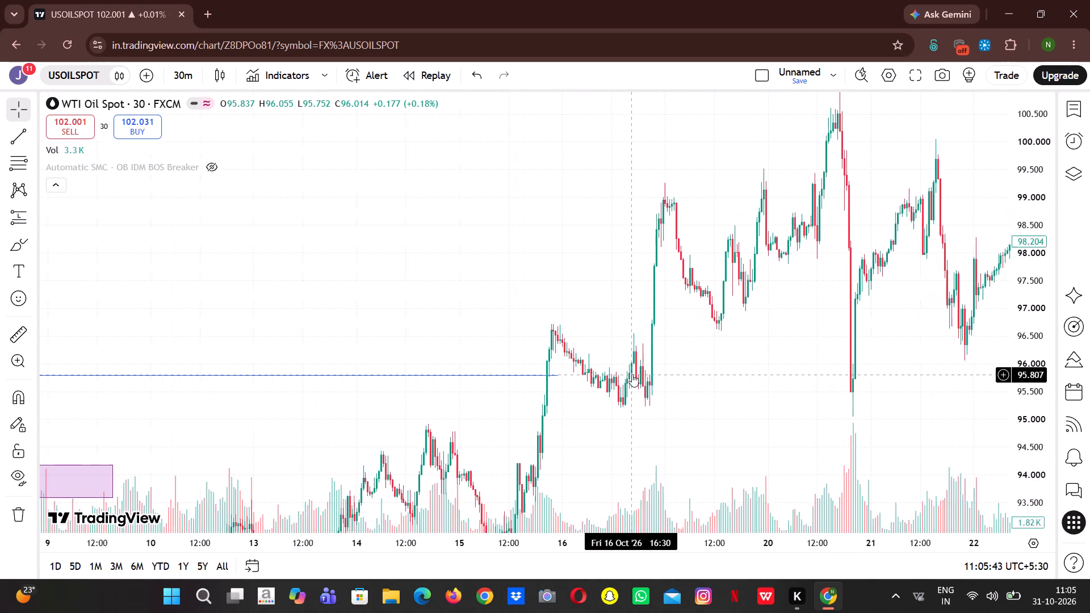
drag(568, 297, 520, 229)
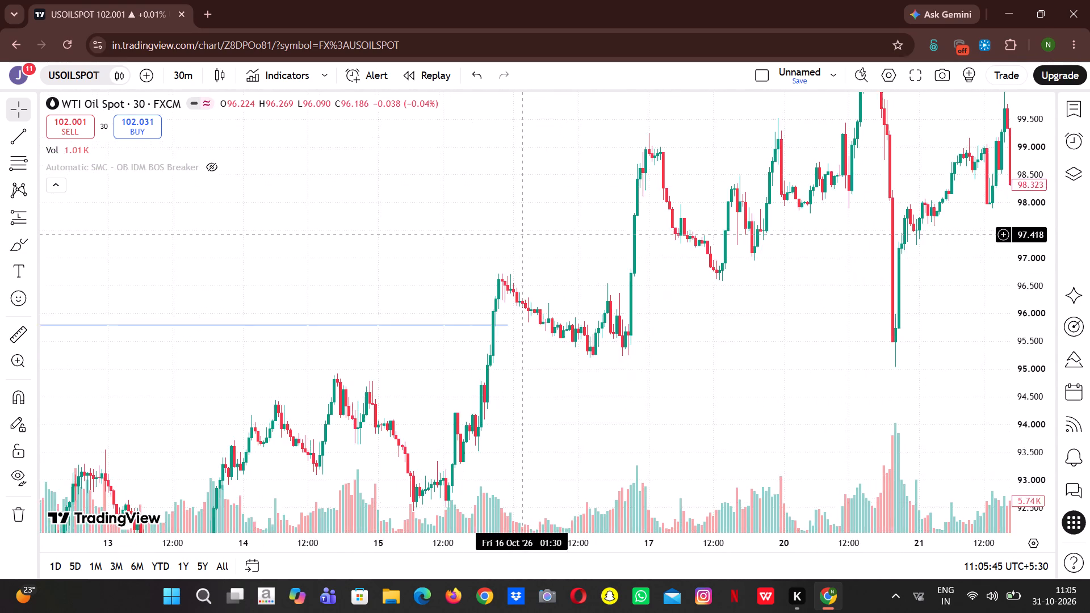
drag(520, 229, 529, 284)
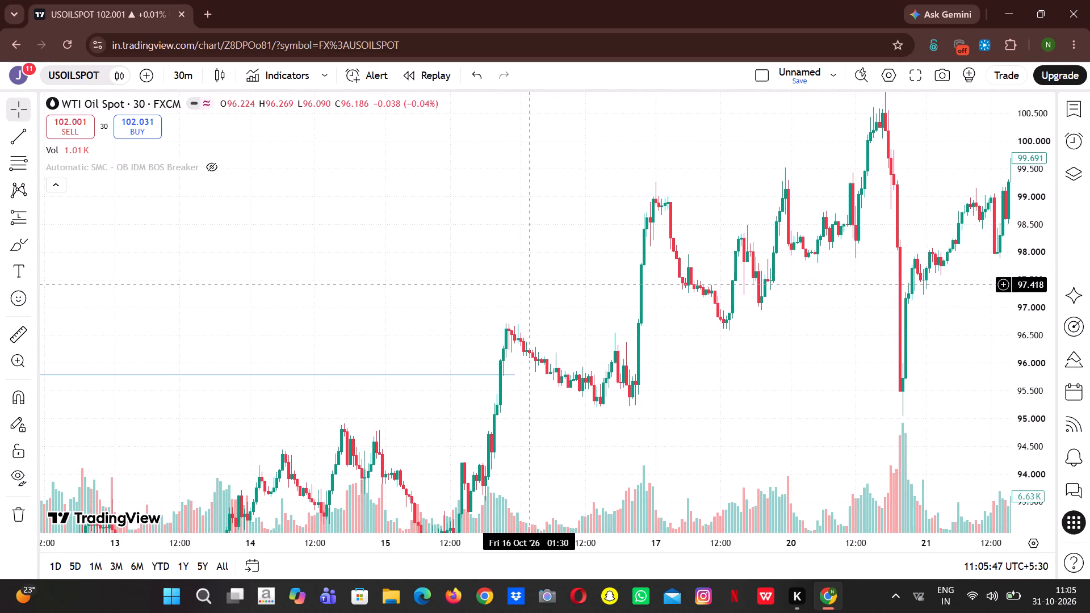
drag(568, 280, 416, 271)
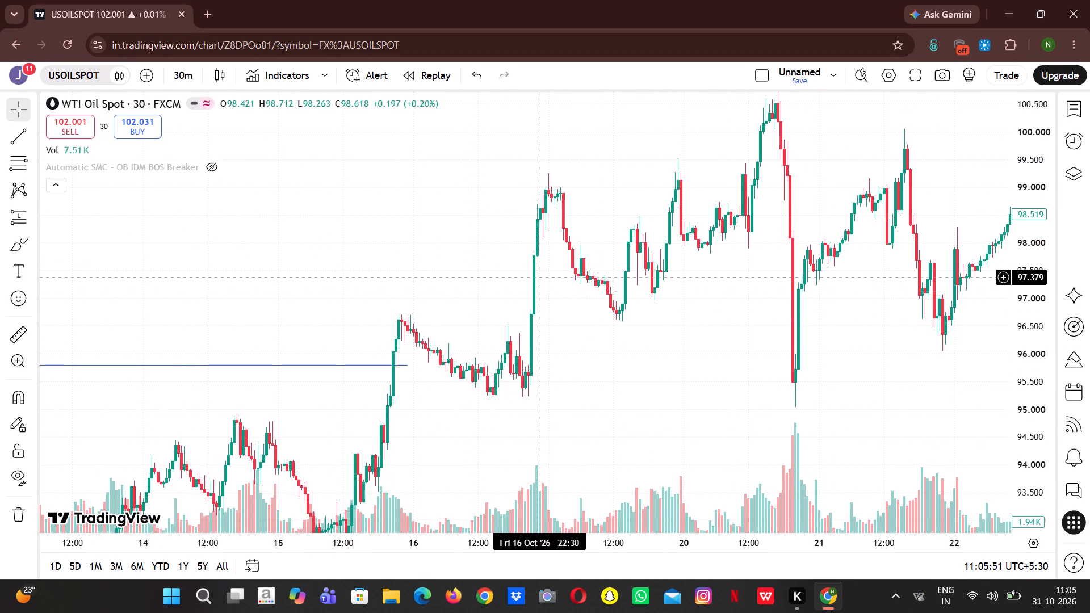
drag(508, 293, 457, 375)
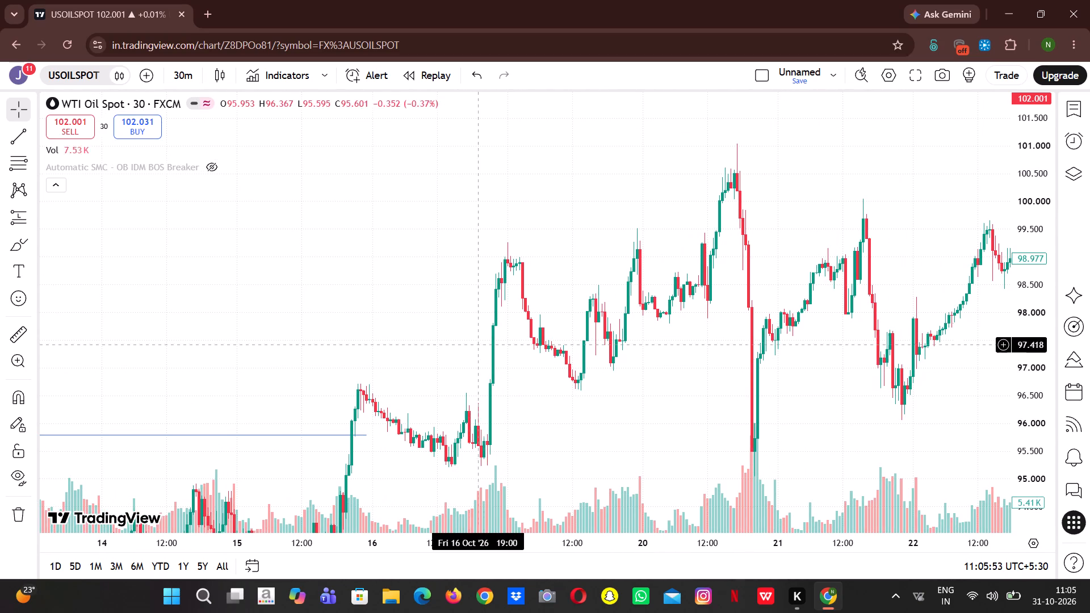
right_click(466, 313)
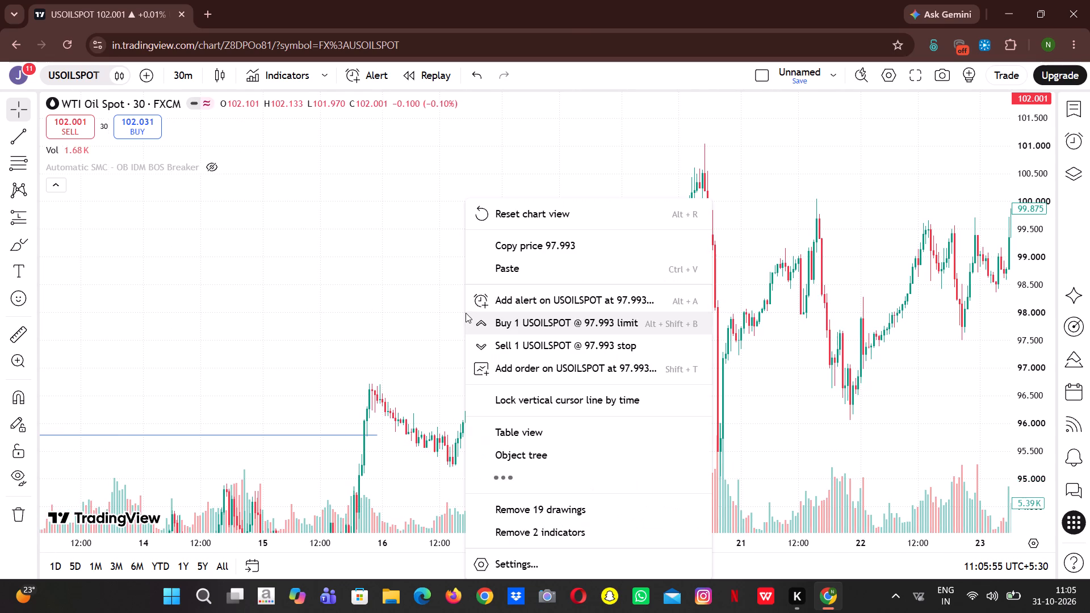
click(400, 304)
drag(704, 301, 561, 235)
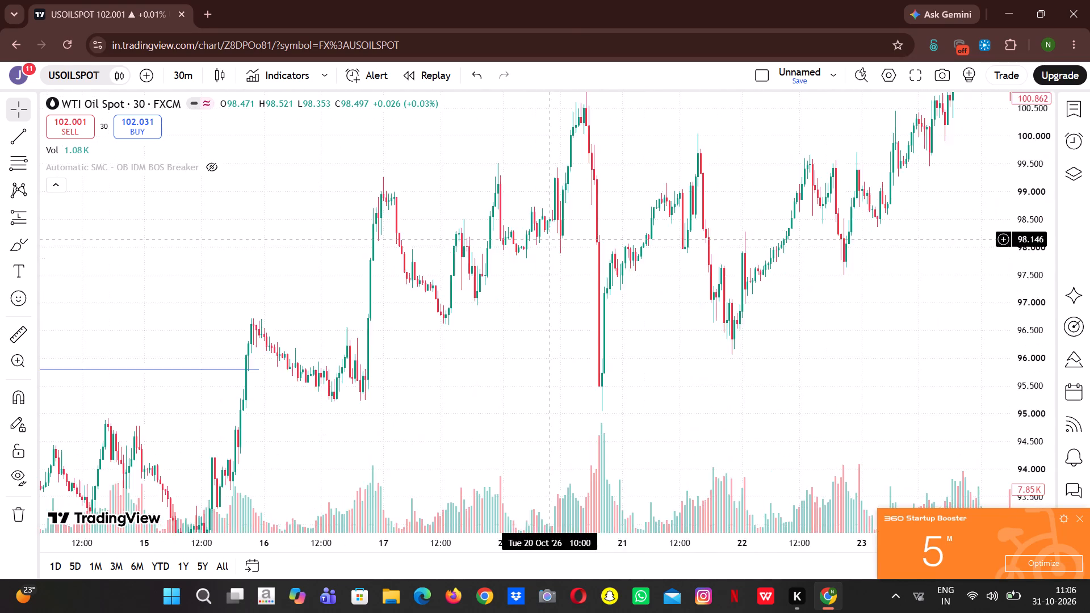
drag(561, 235, 552, 348)
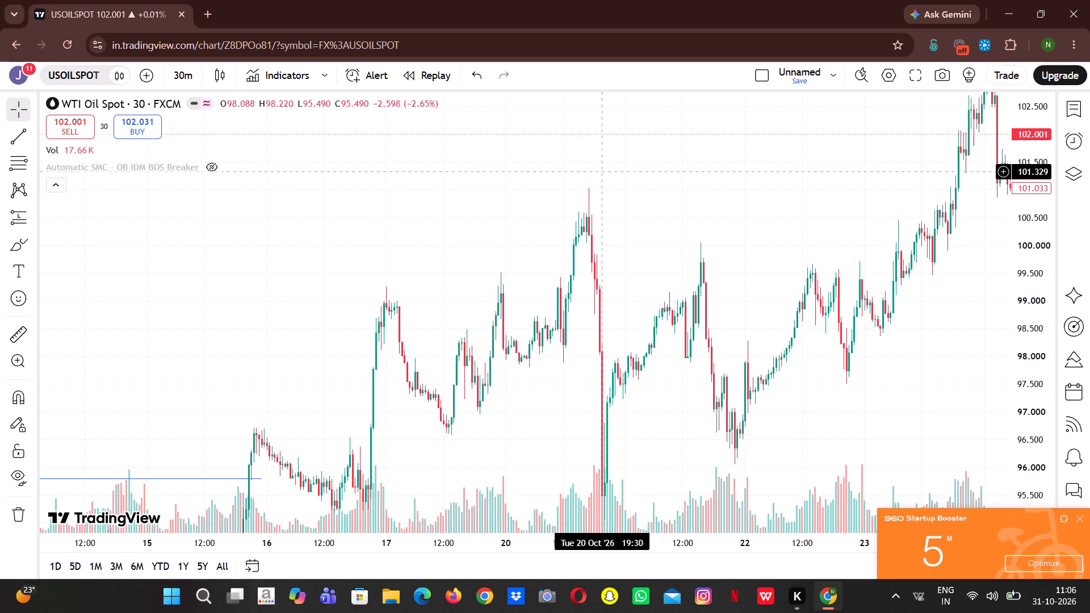
Draw a small circle centred on the 20 October swing high at about 101.03.
click(592, 187)
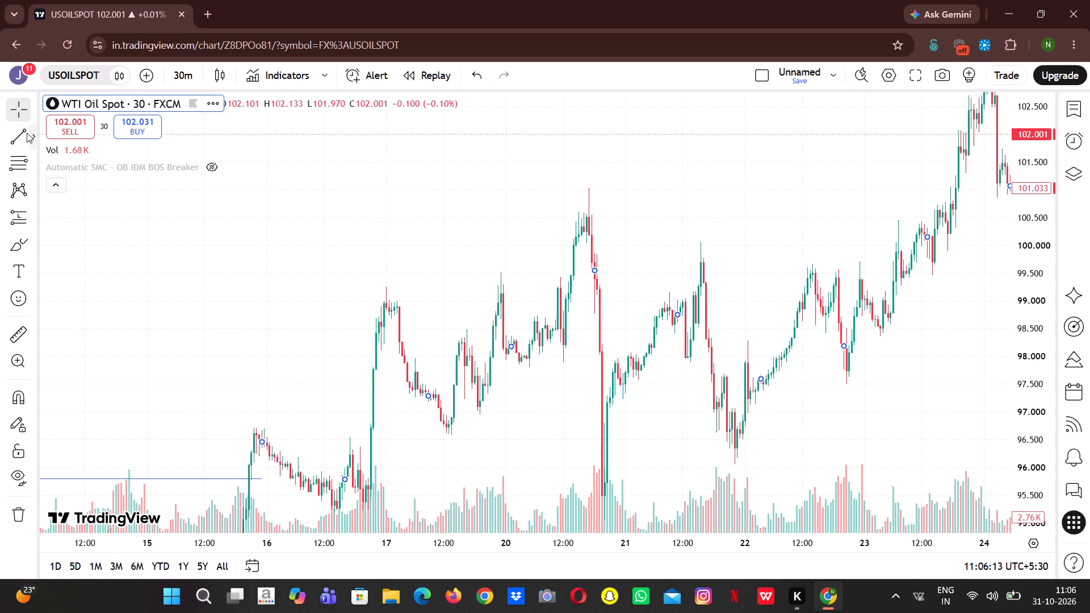
click(12, 296)
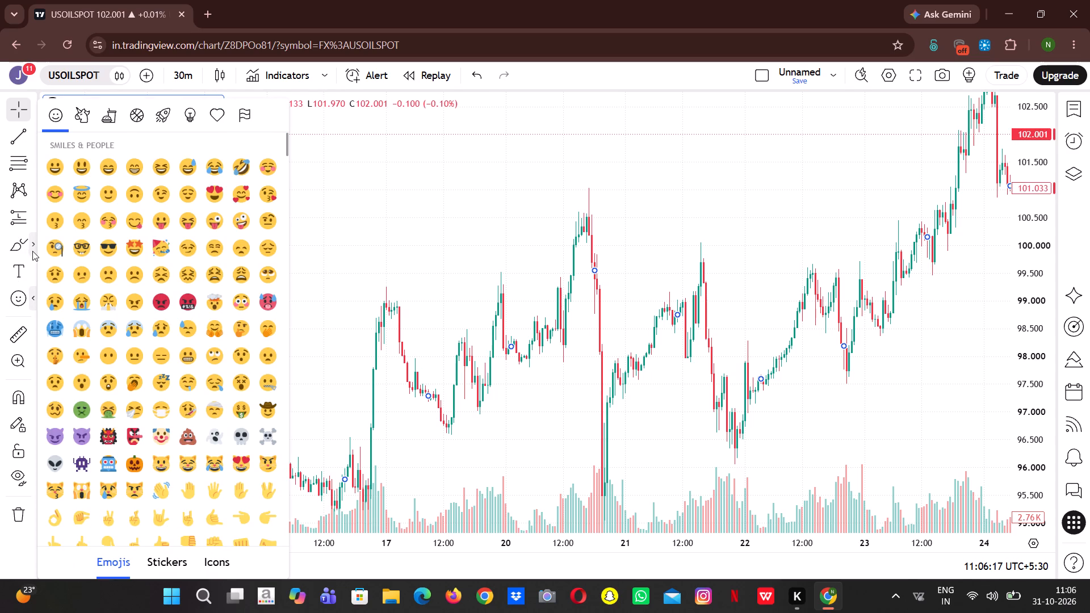
click(35, 251)
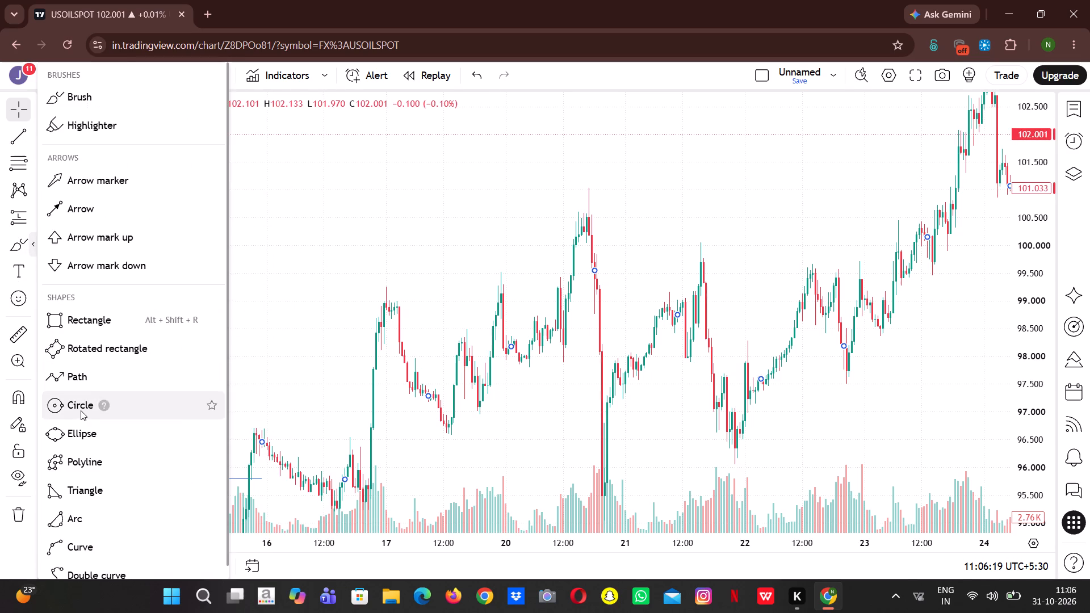
click(79, 411)
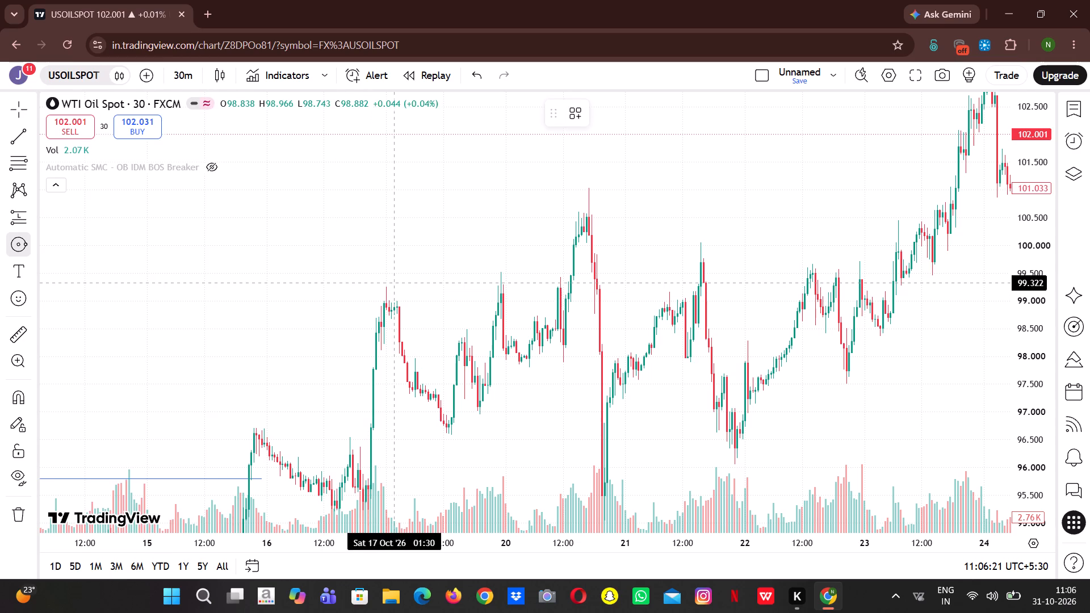
click(589, 187)
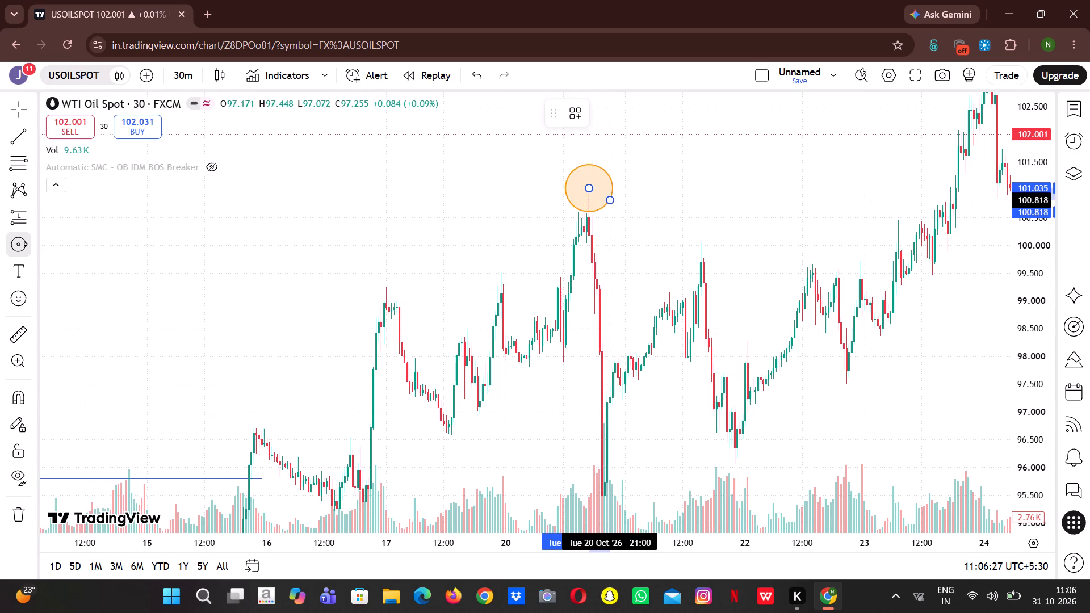
click(610, 200)
click(675, 226)
Draw a short trend line from the 20 October 12:00 low at about 97.84 across the sharp drop after the circled high.
drag(646, 221, 586, 199)
click(9, 140)
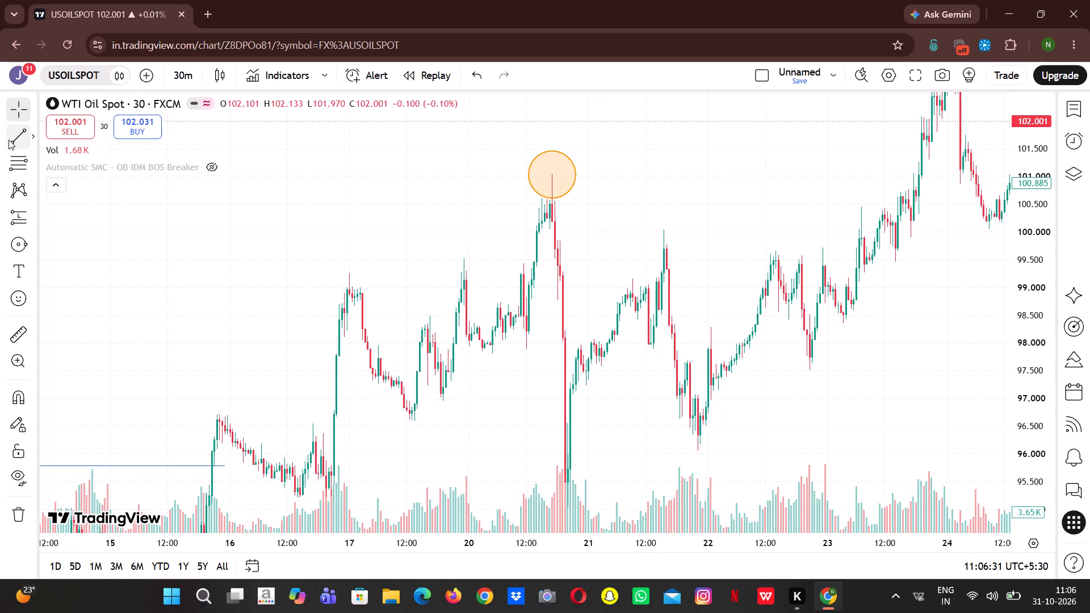
click(527, 351)
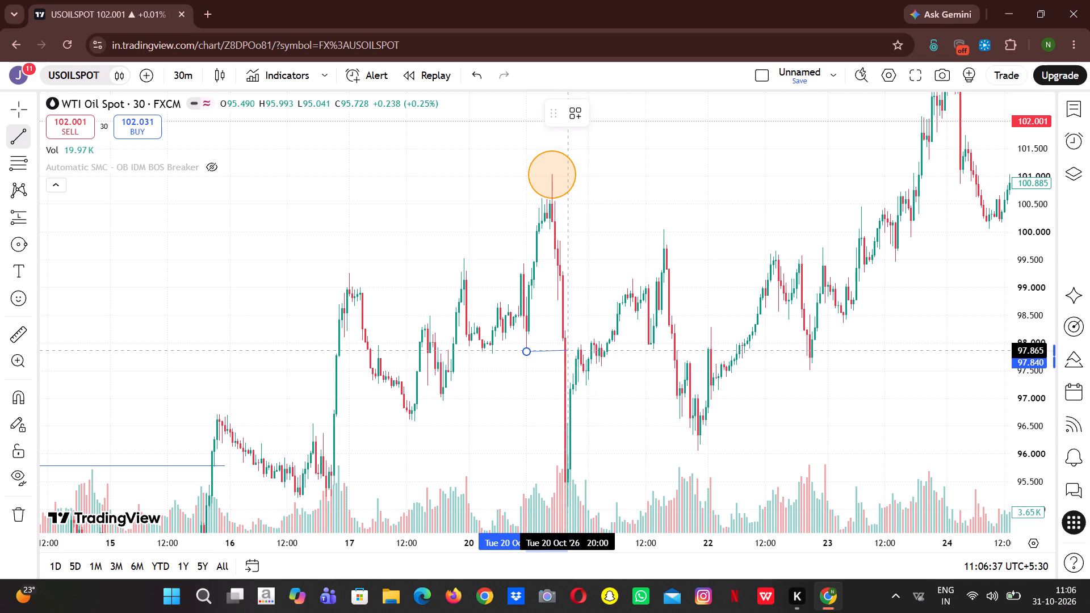
click(574, 350)
Draw a rectangle zone between about 95.82 and 95.19 from the 16 October 20:30 rally base to 20 October 22:30.
drag(601, 310, 527, 220)
drag(535, 337, 534, 182)
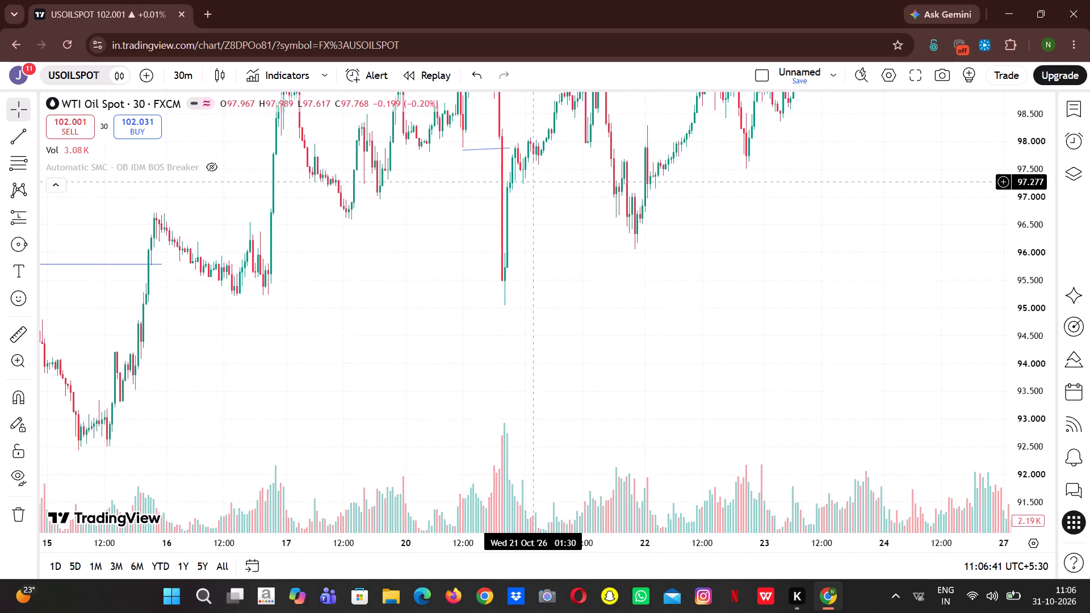
drag(534, 182, 530, 235)
drag(530, 235, 608, 251)
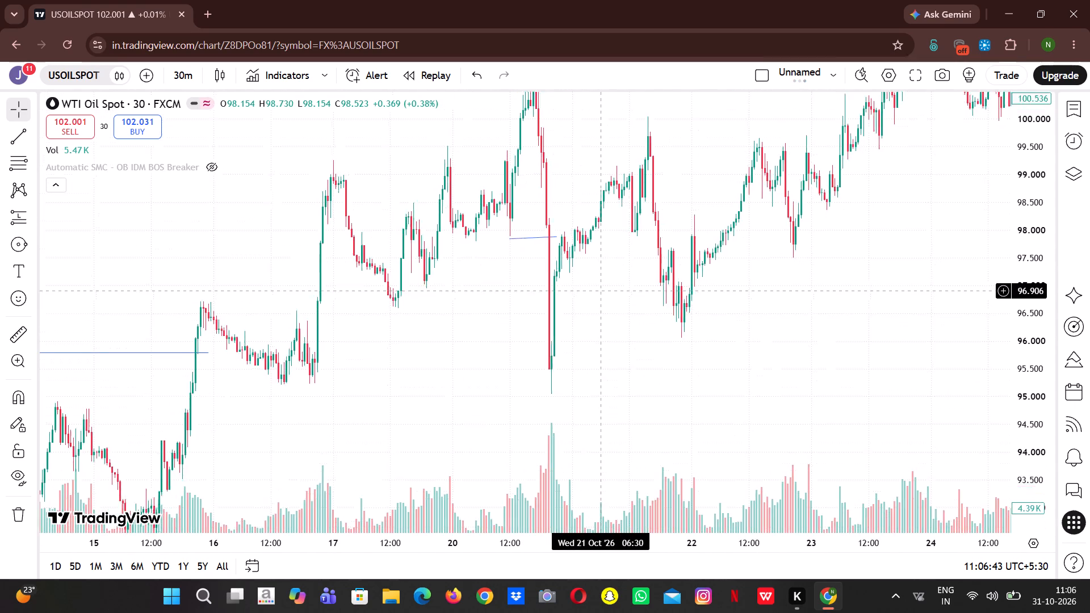
drag(608, 251, 621, 245)
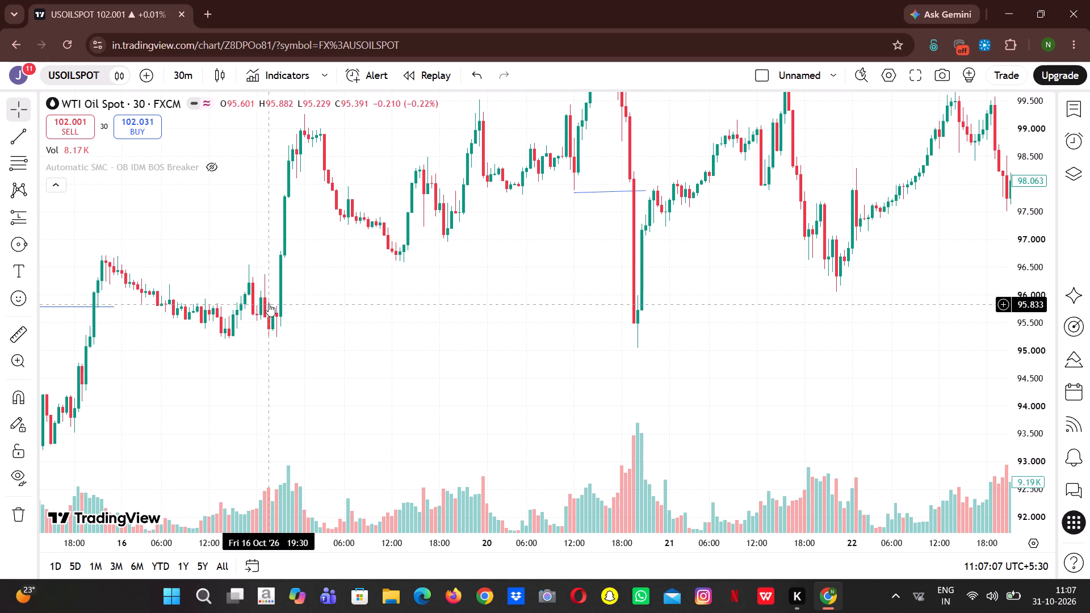
key(alt+shift+r)
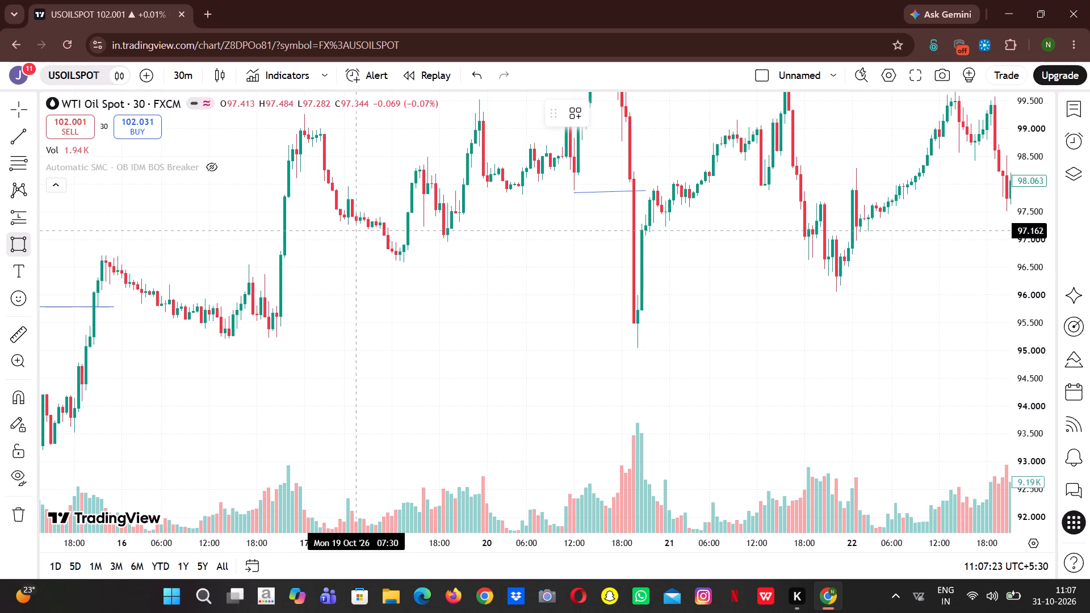
click(276, 305)
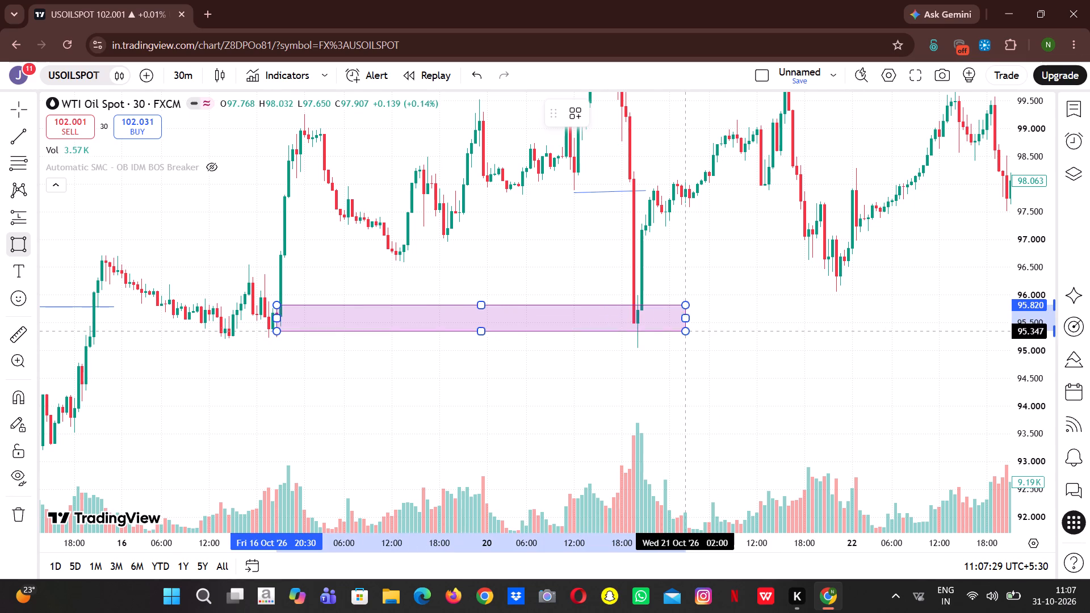
click(657, 339)
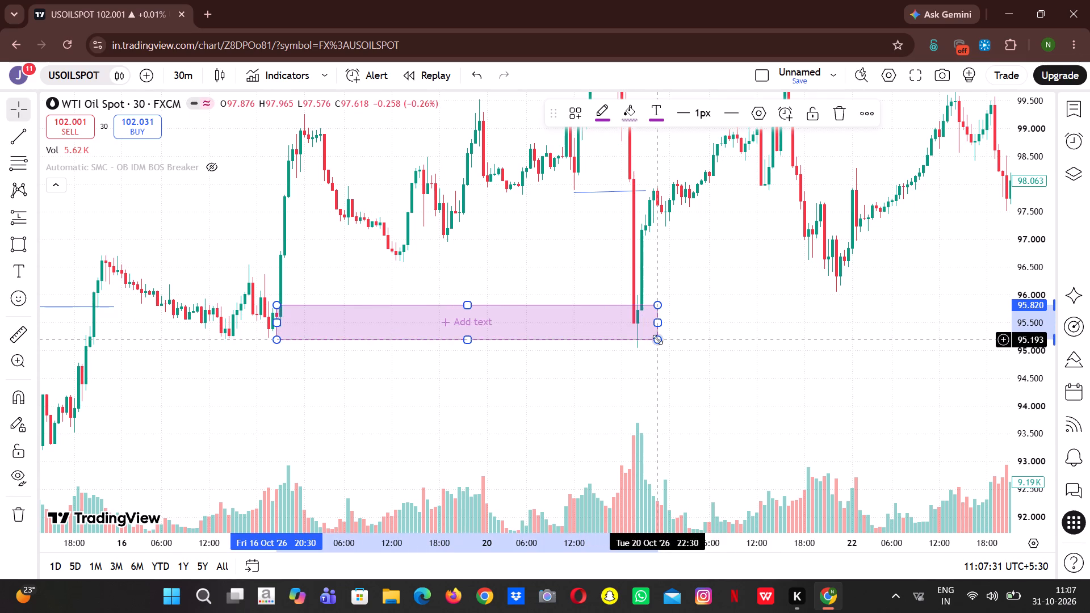
click(718, 335)
Draw a level trend line at about 101.01 from the circled 20 October high to the rally candles at 23 October 21:30.
drag(718, 335, 624, 390)
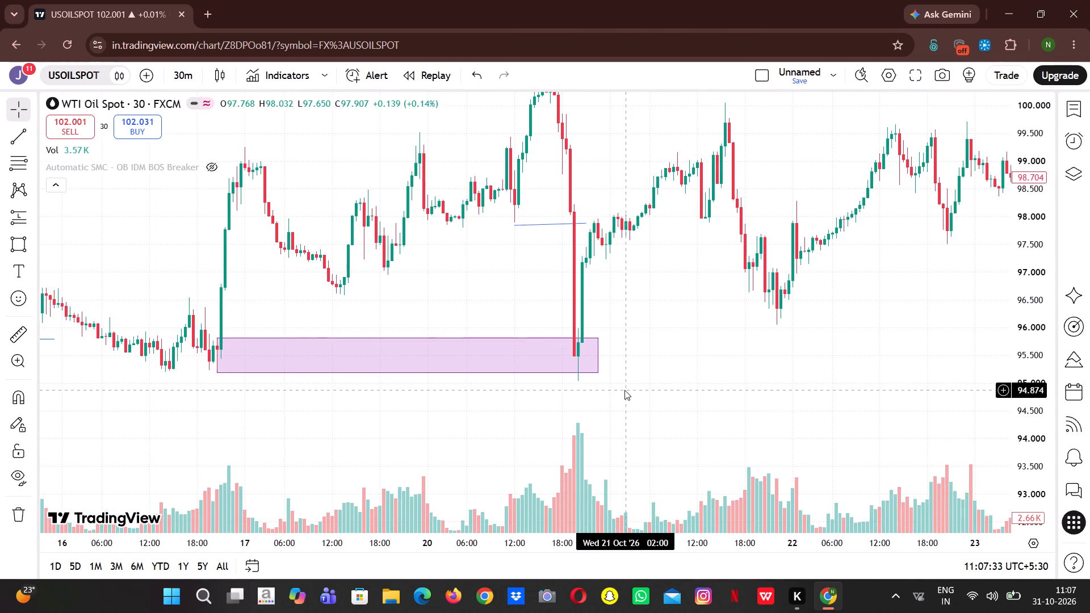
drag(634, 362, 508, 425)
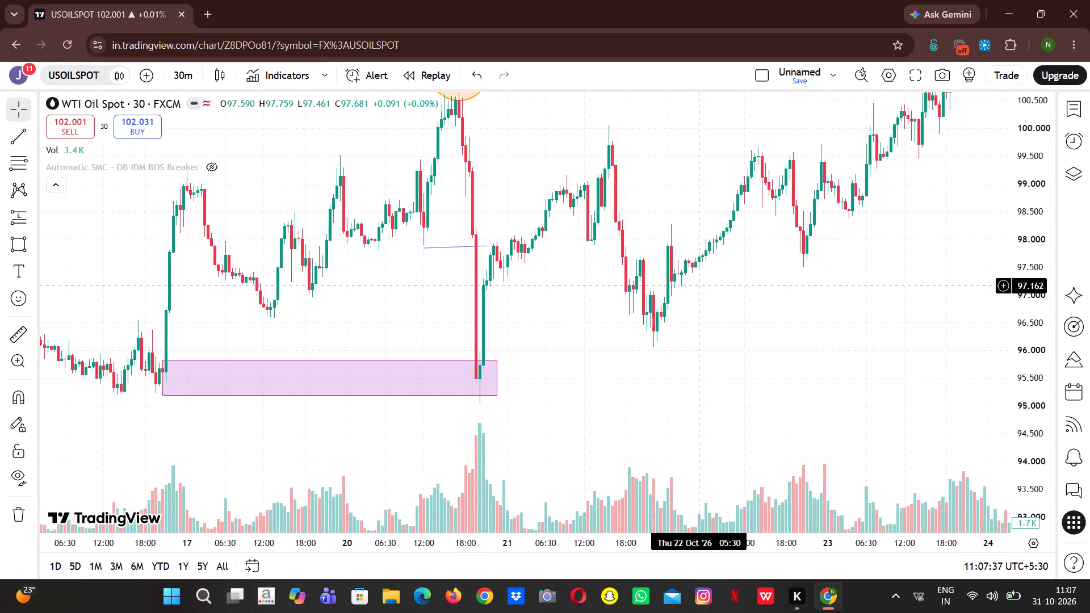
drag(698, 285, 558, 425)
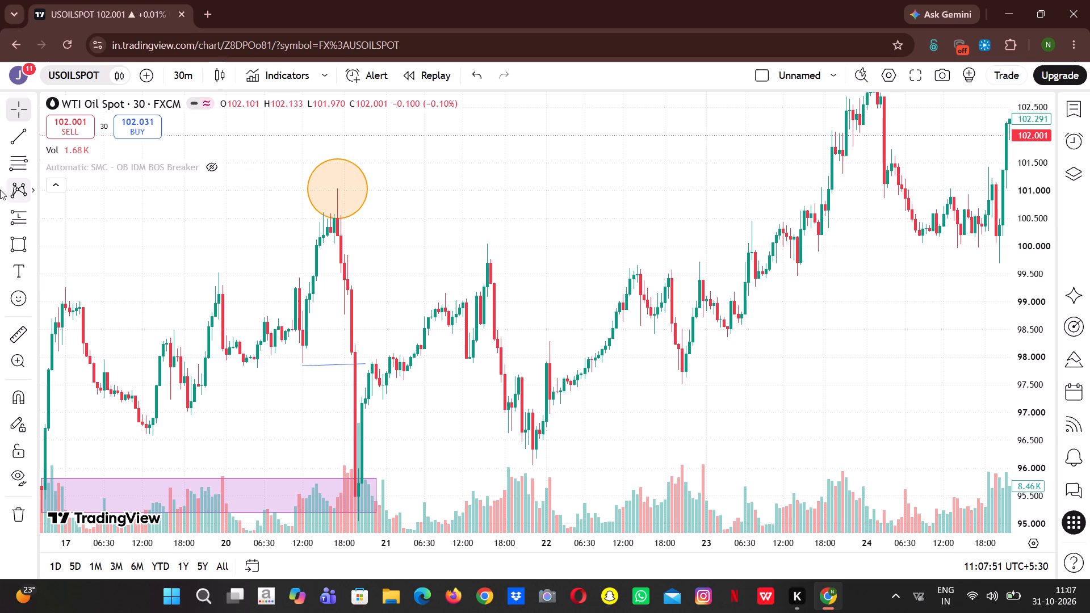
click(15, 126)
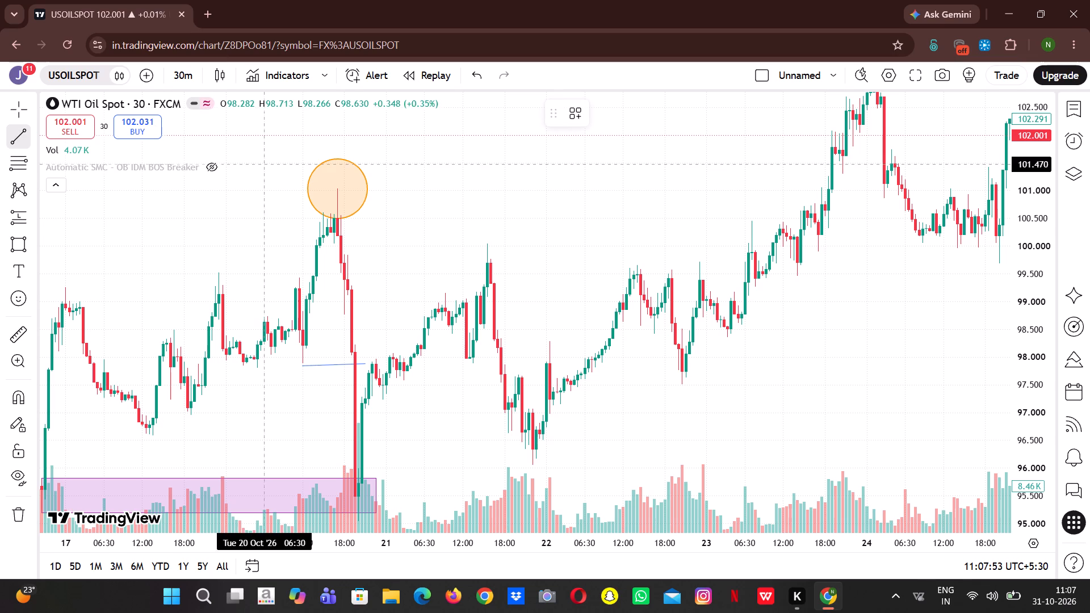
click(337, 190)
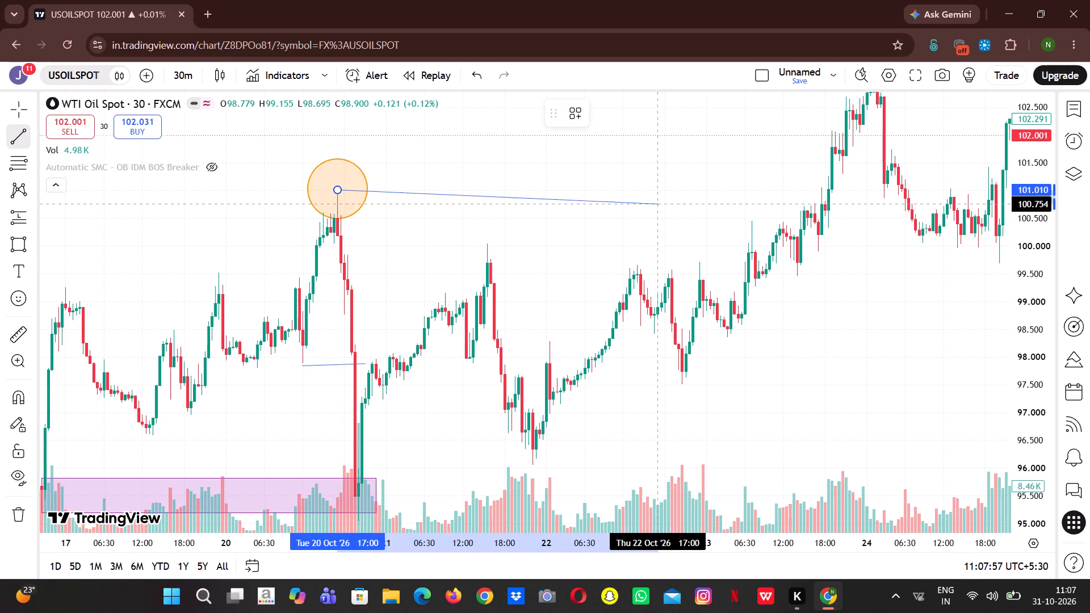
click(849, 190)
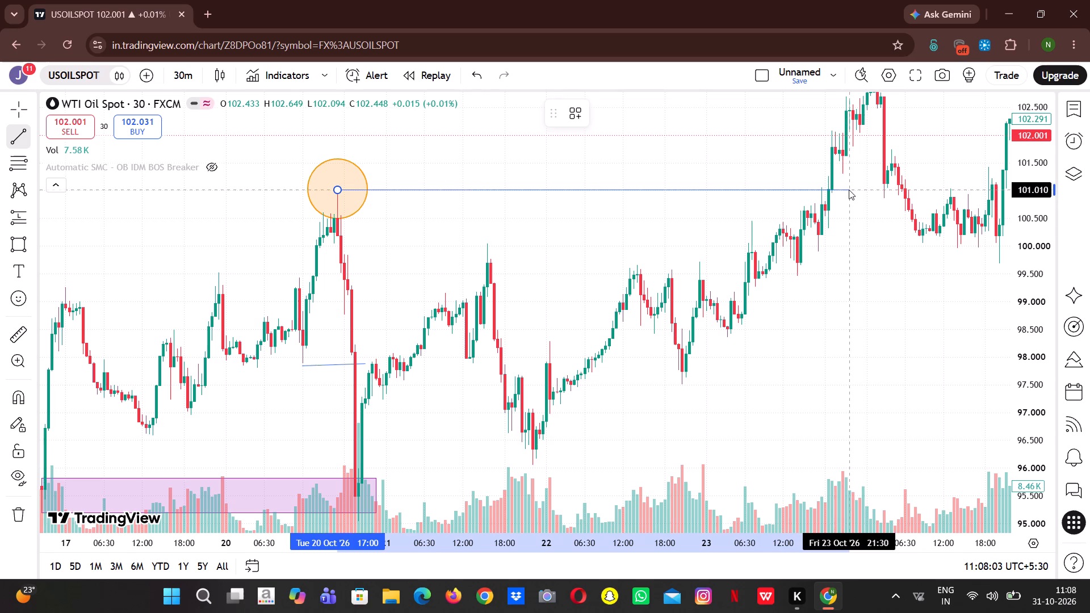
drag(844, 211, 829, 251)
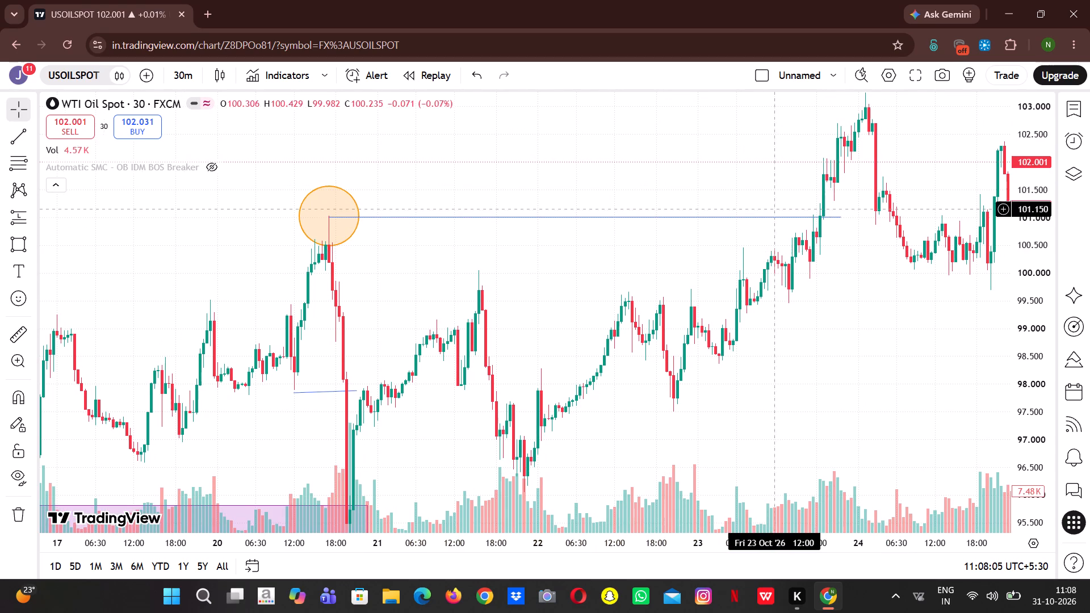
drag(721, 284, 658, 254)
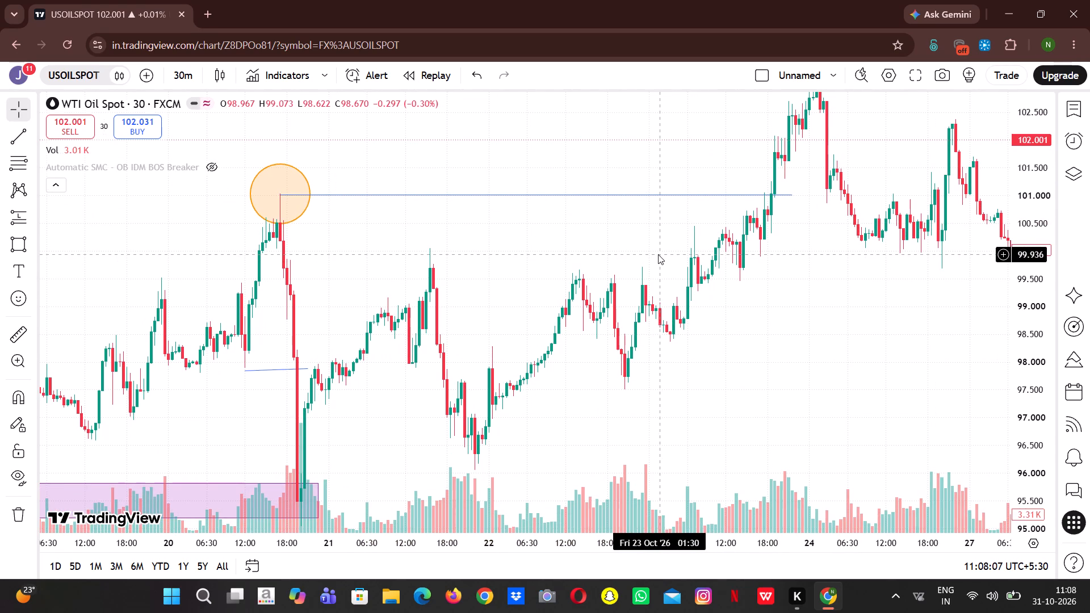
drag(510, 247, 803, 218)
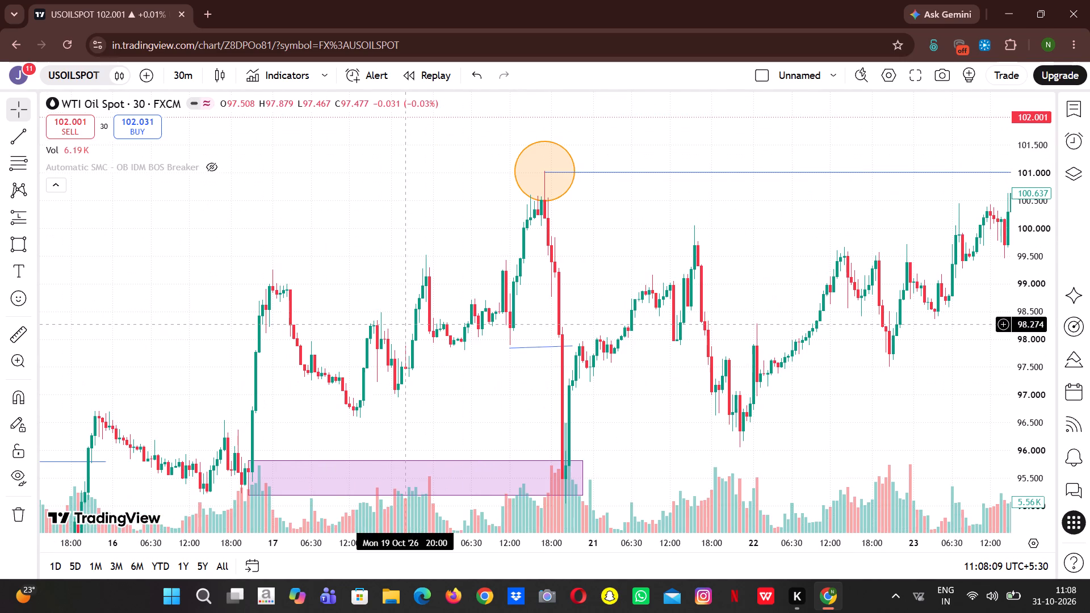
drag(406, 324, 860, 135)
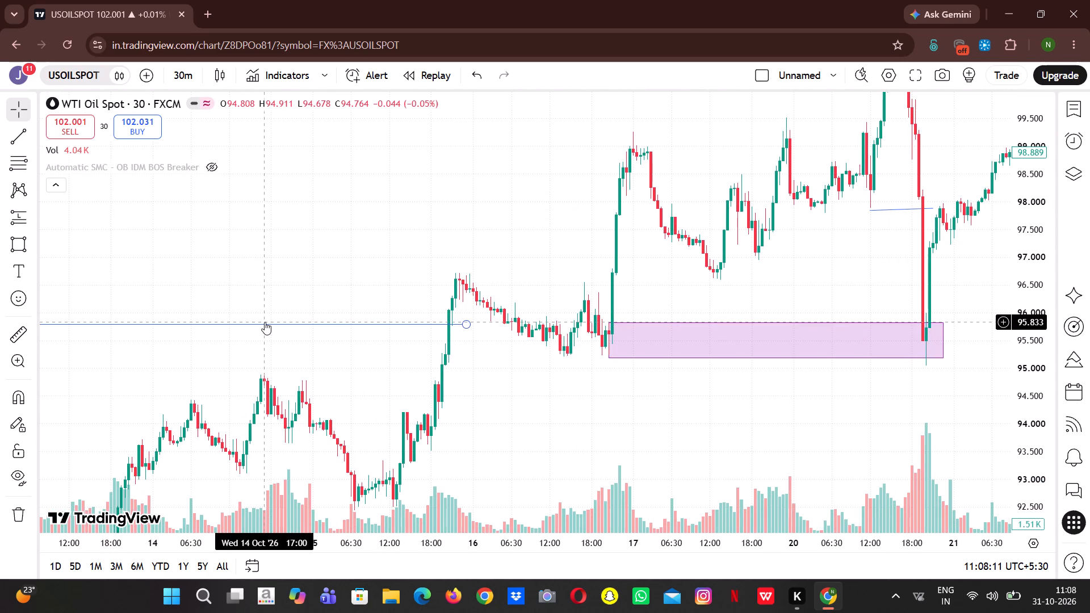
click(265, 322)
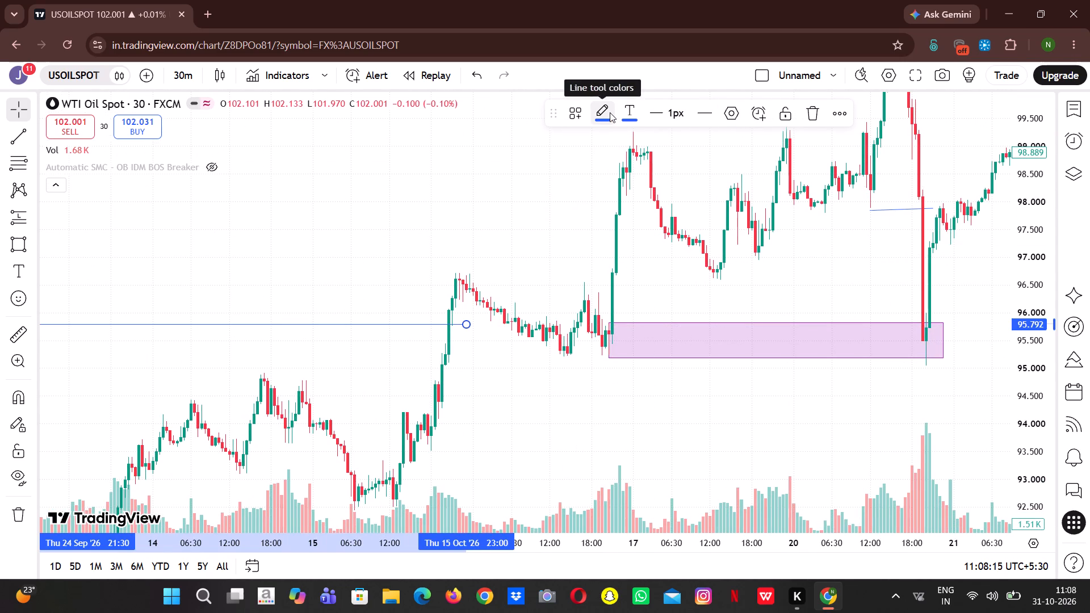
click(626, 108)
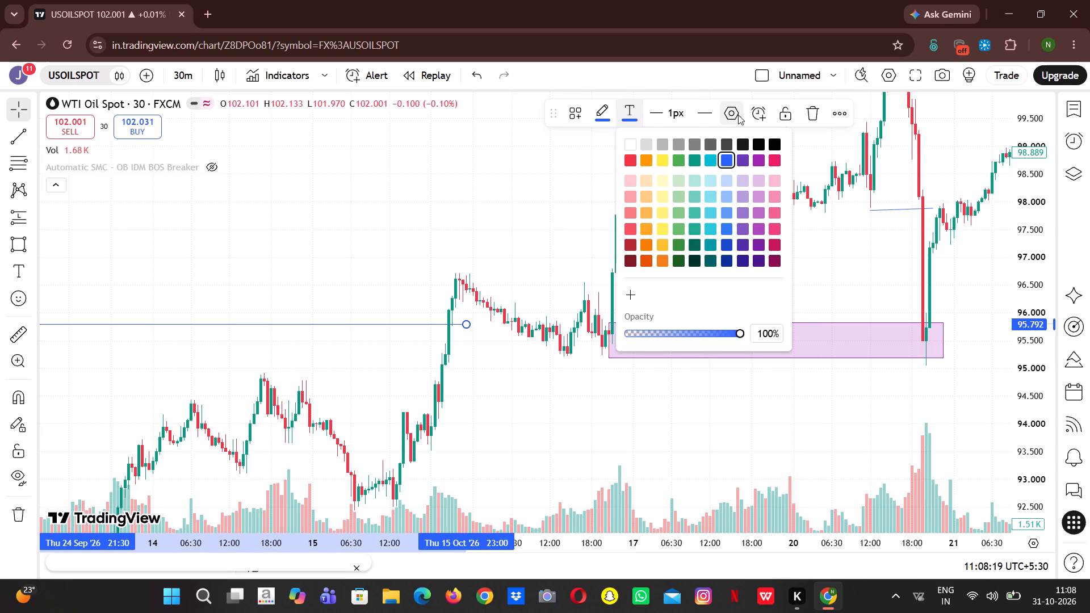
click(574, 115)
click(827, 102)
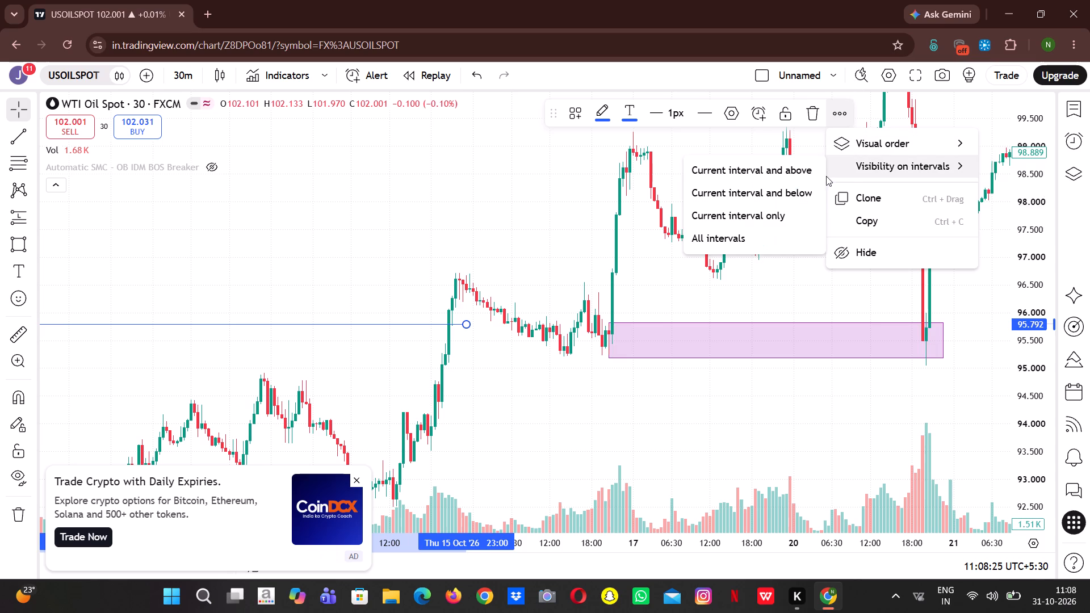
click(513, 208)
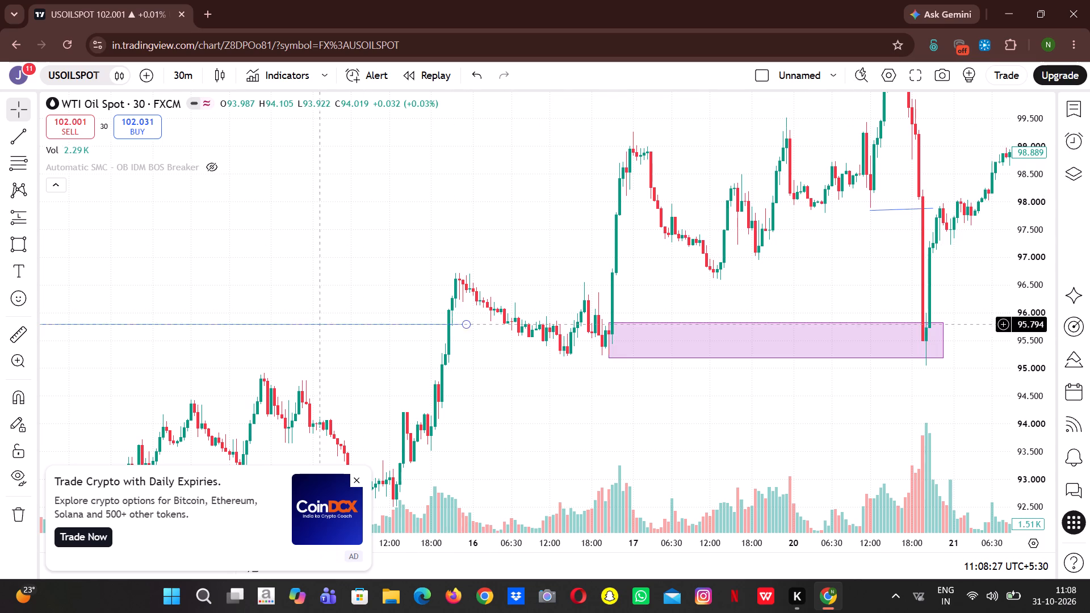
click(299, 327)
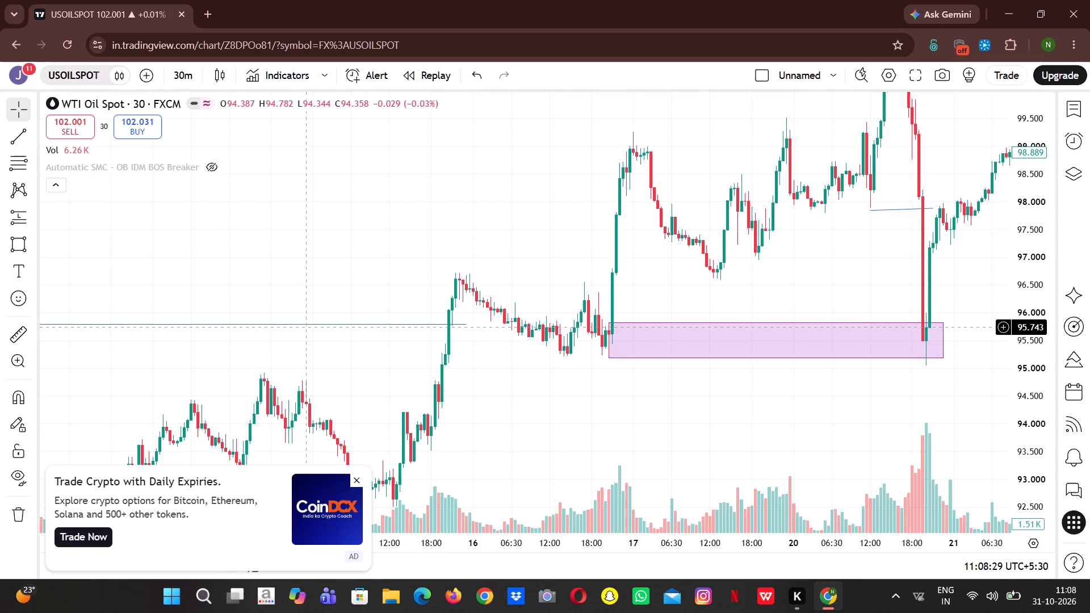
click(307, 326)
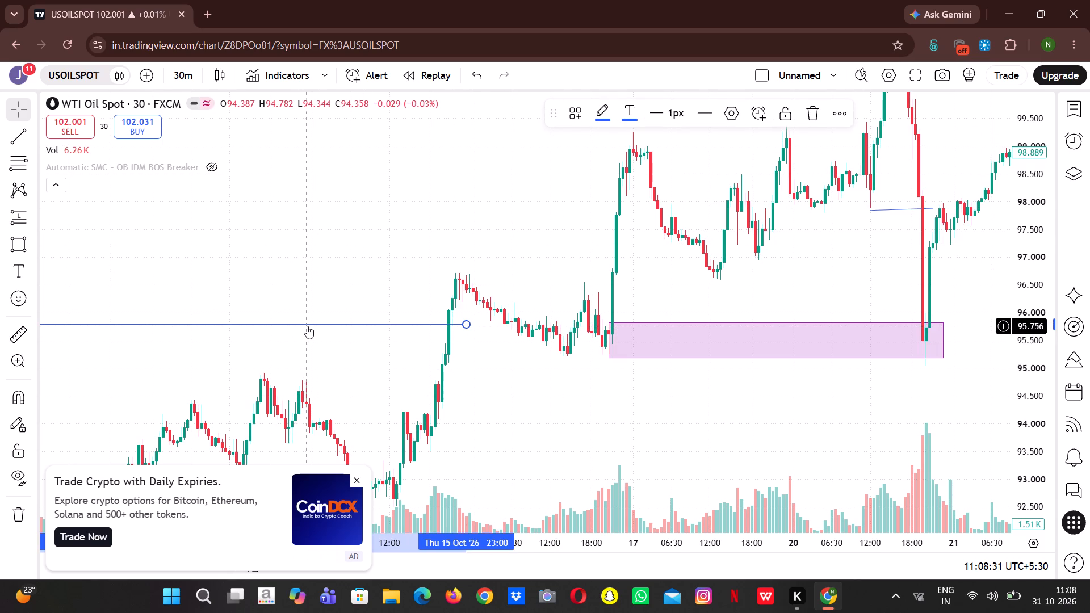
Draw a small circle centred on the 20 October swing low at about 95.07, at the bottom edge of the purple zone.
drag(439, 243, 188, 301)
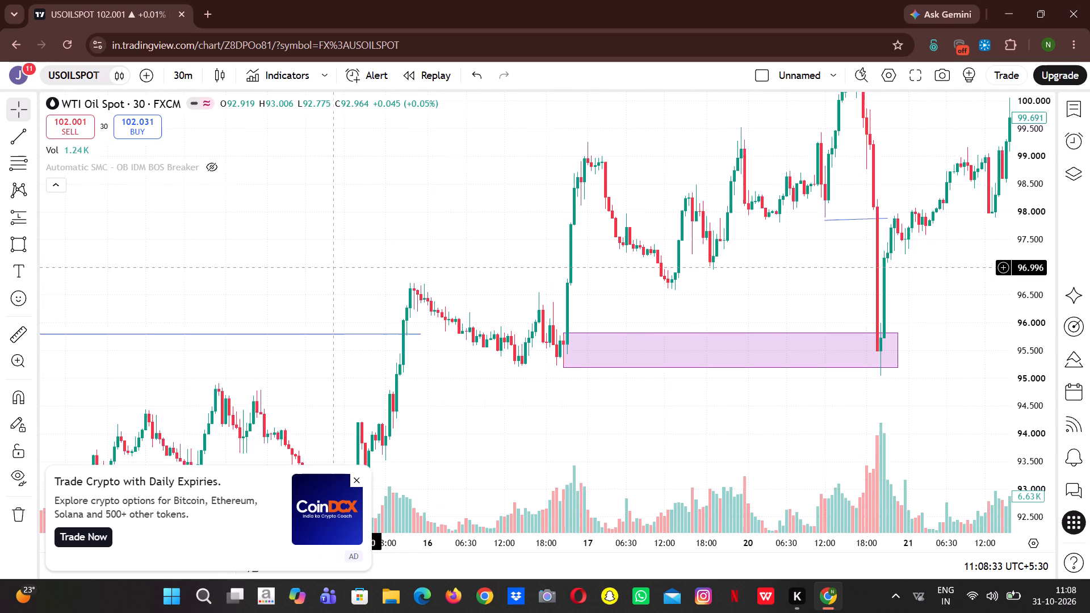
drag(188, 301, 43, 349)
drag(560, 263, 257, 313)
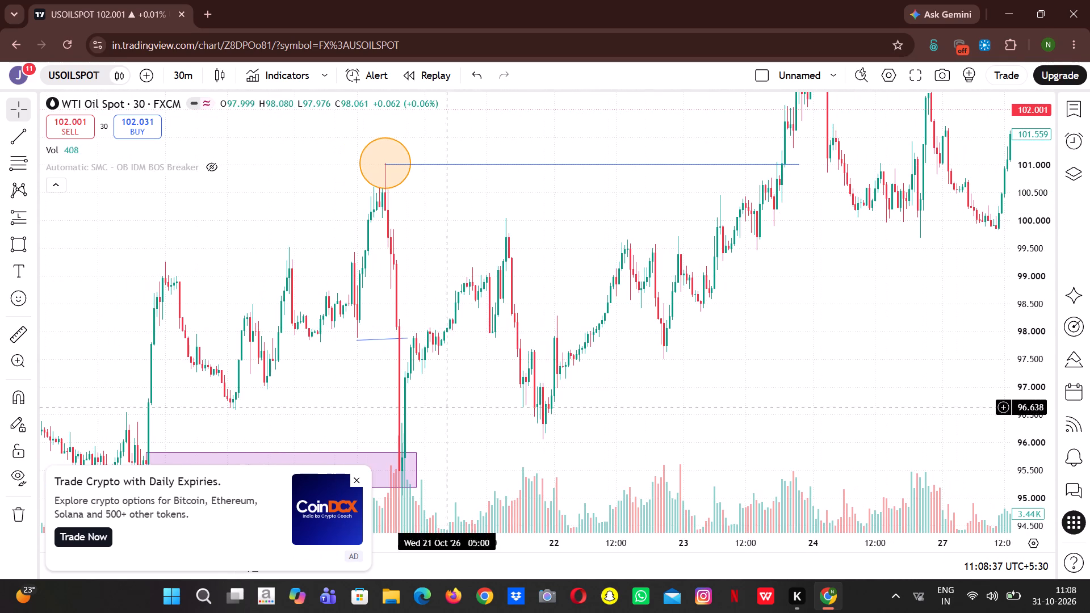
click(357, 478)
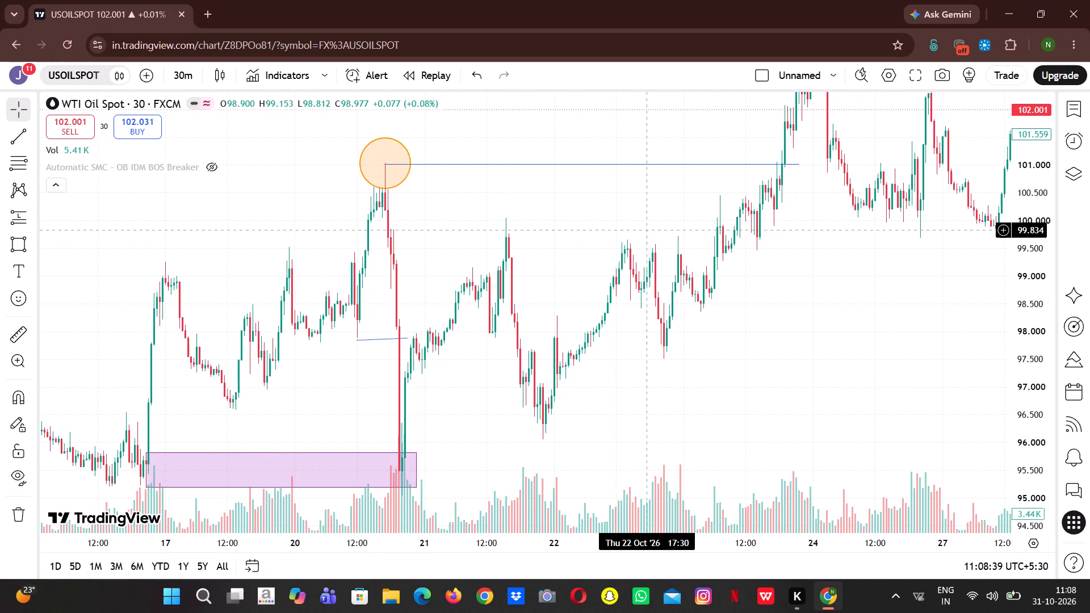
drag(548, 421, 589, 233)
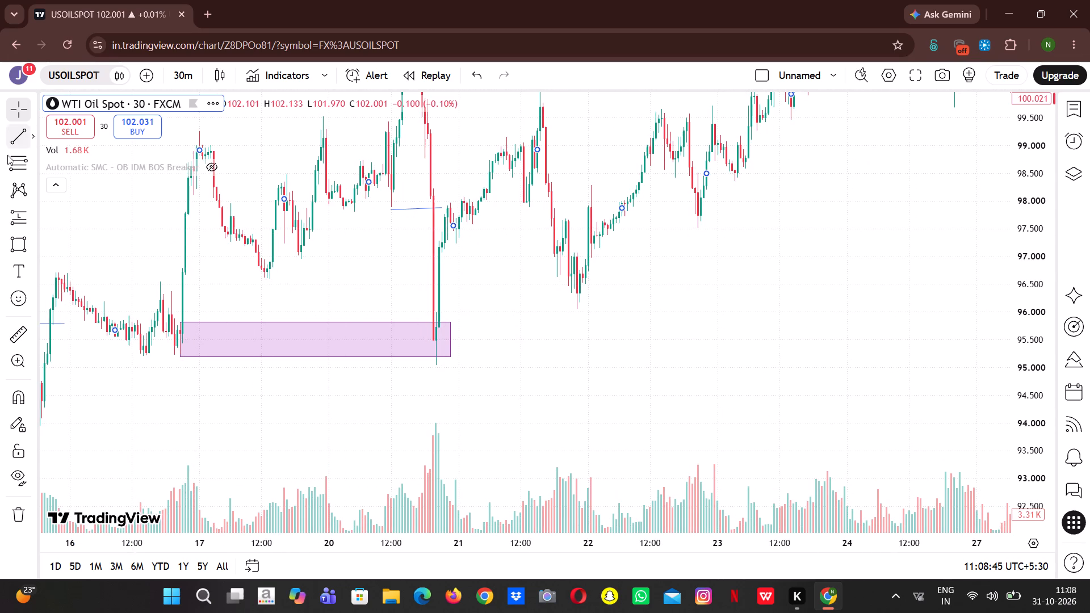
click(30, 235)
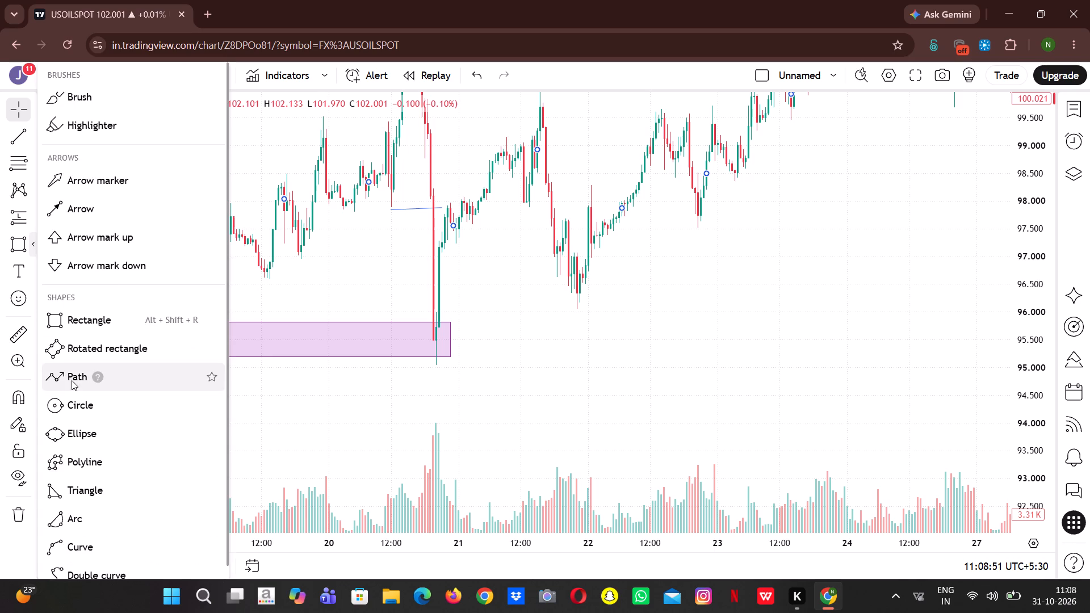
click(71, 404)
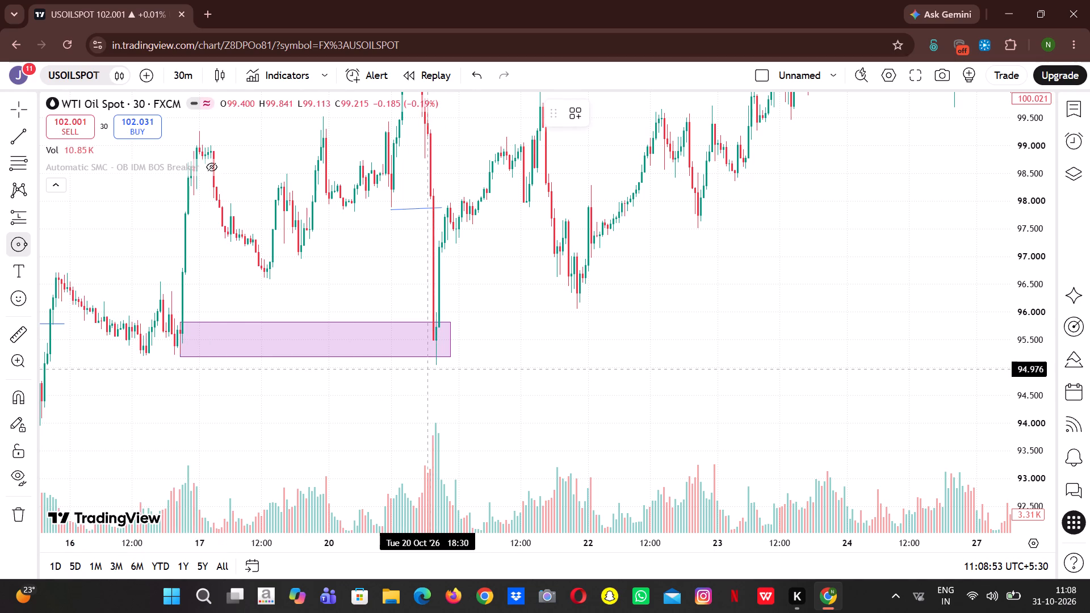
click(437, 363)
click(450, 373)
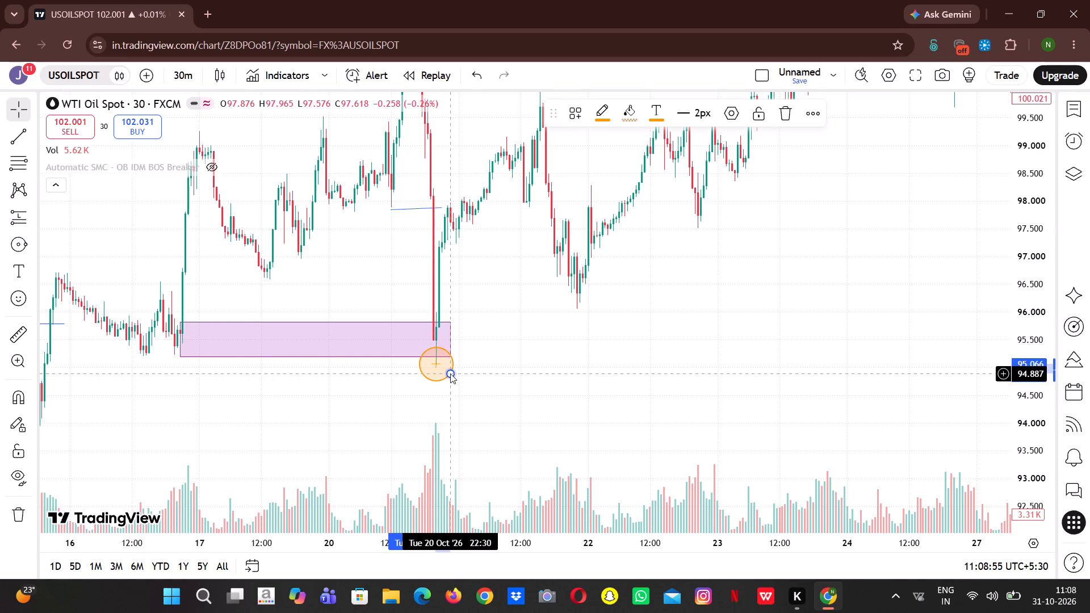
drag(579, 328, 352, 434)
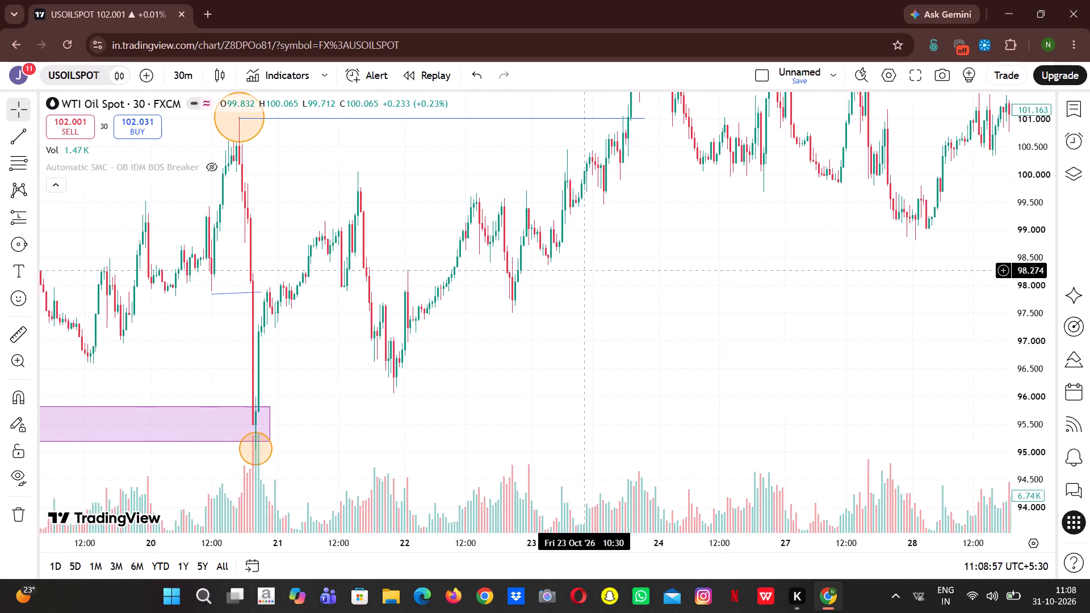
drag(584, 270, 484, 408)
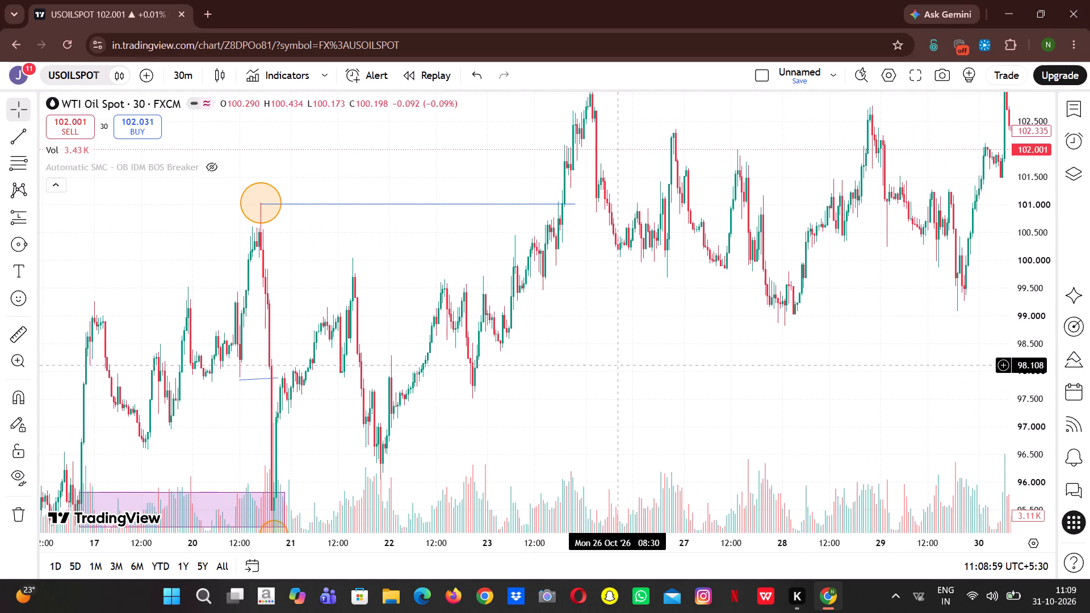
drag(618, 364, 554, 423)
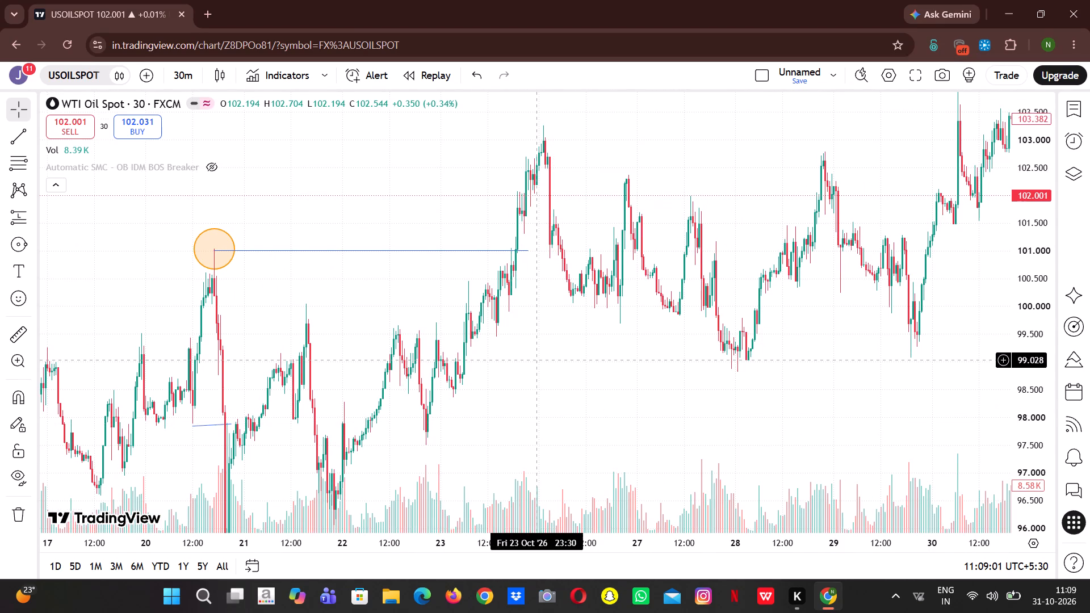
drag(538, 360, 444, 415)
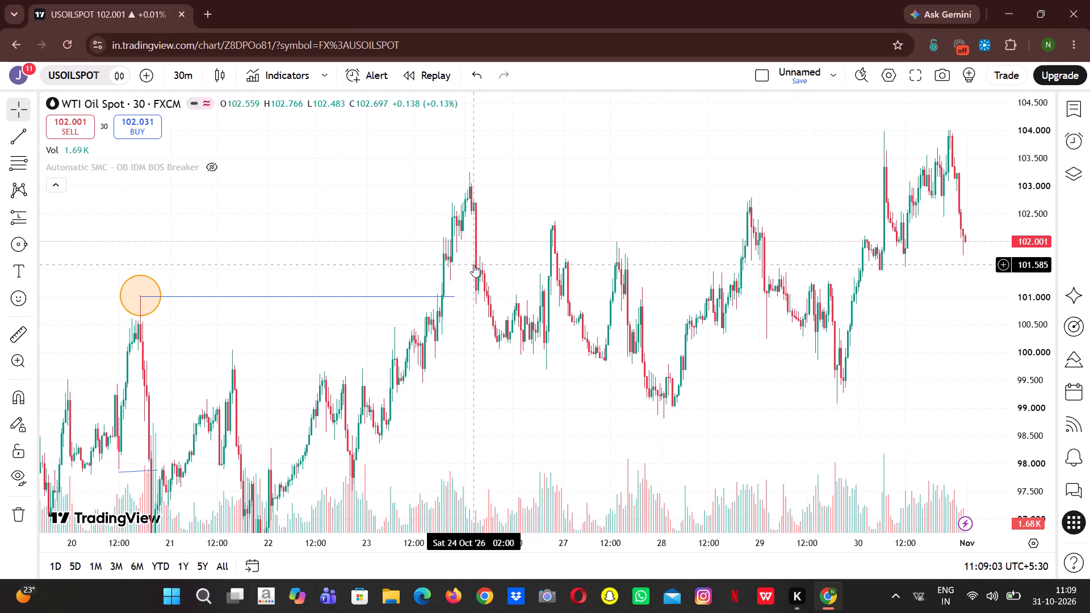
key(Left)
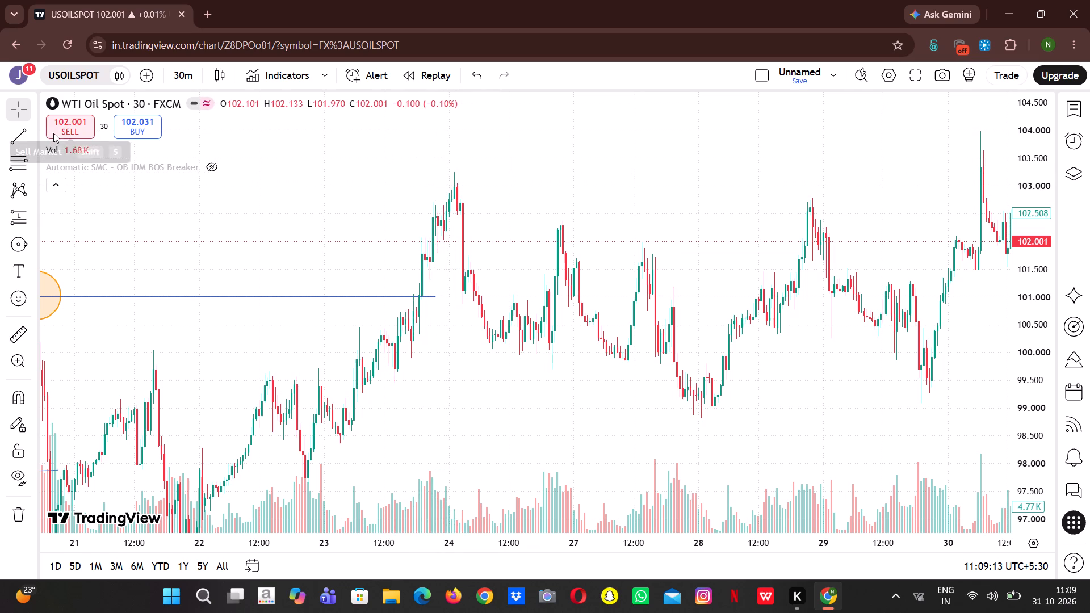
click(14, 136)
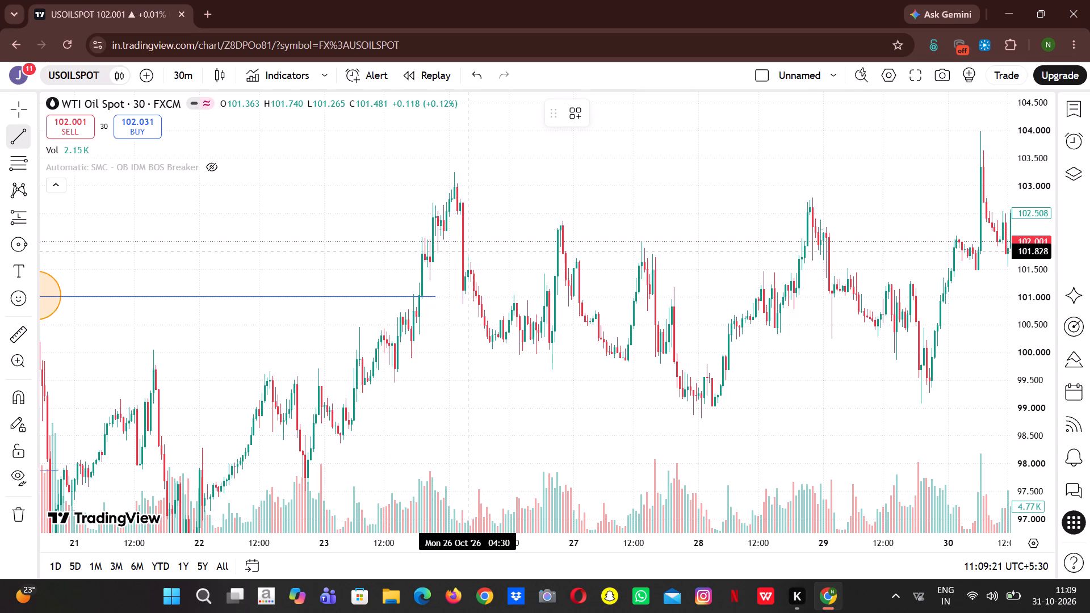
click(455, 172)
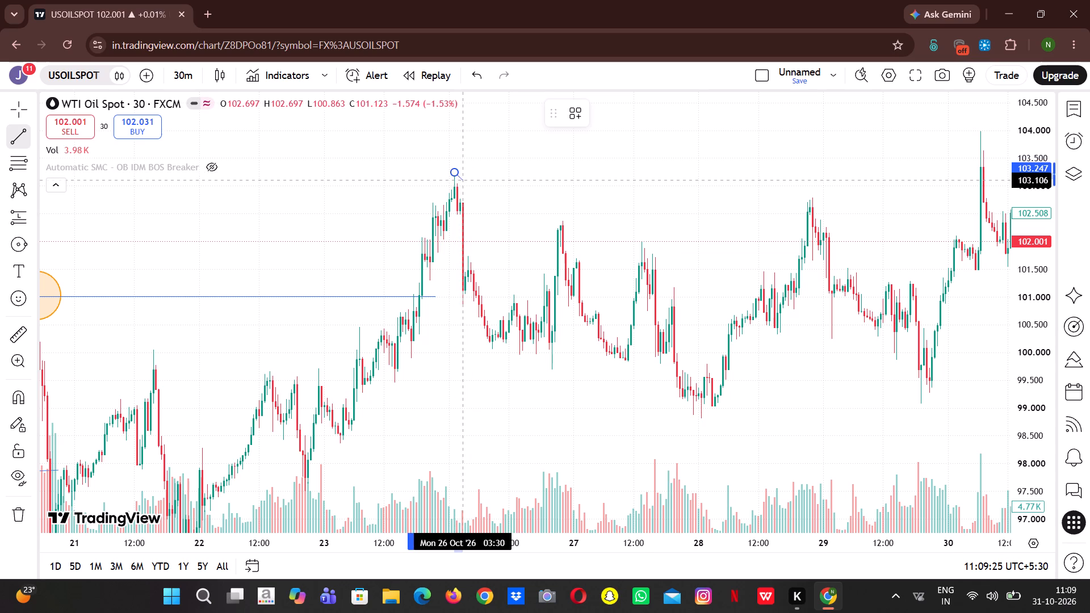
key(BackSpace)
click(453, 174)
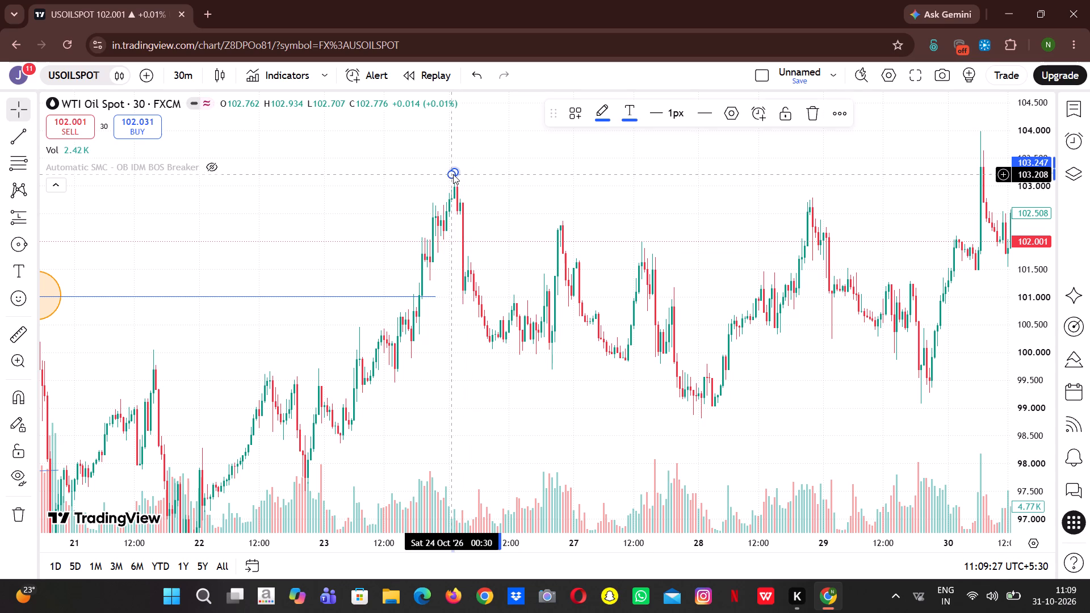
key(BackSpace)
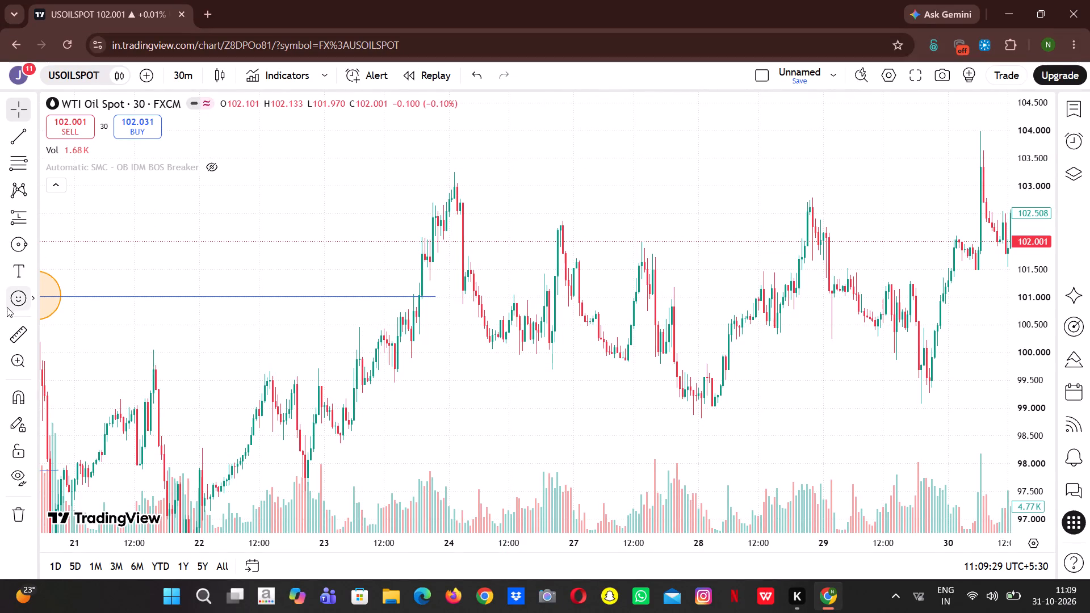
Draw a small circle centred on the 24 October 01:00 swing high at about 103.21.
click(23, 238)
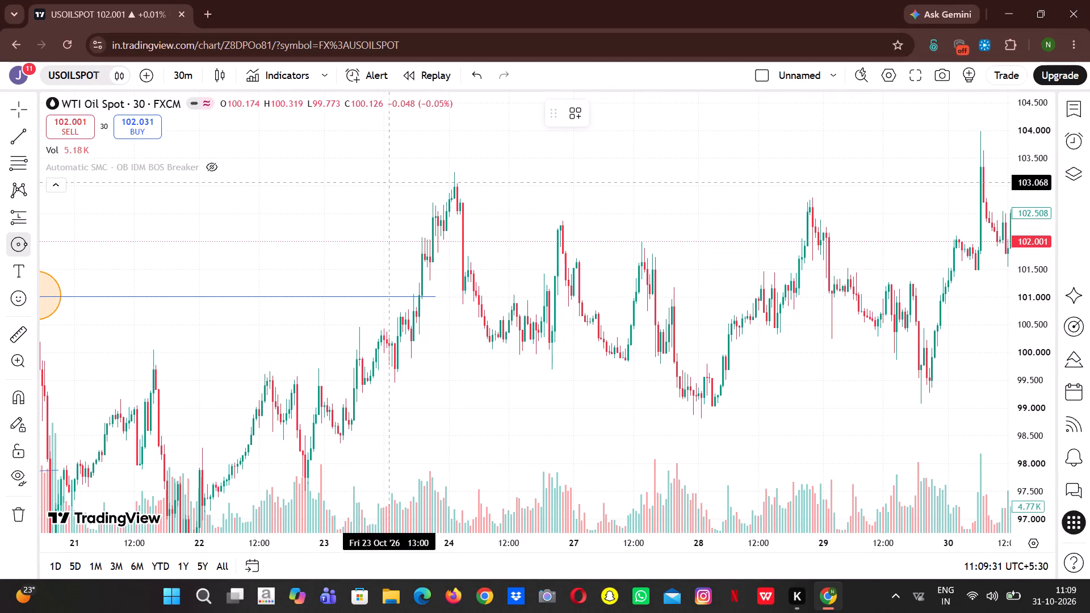
click(454, 174)
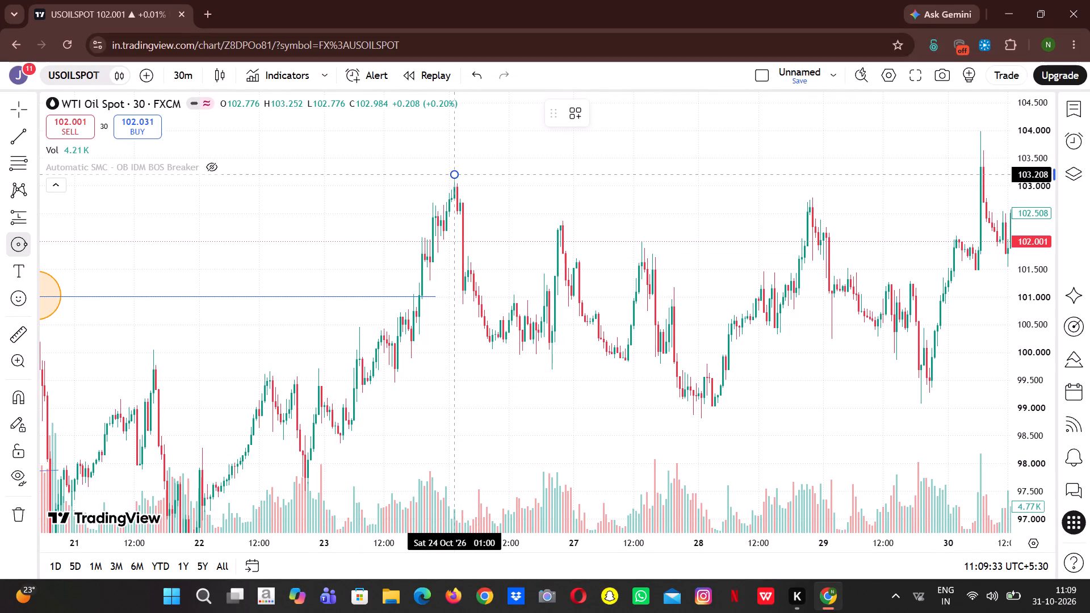
click(471, 178)
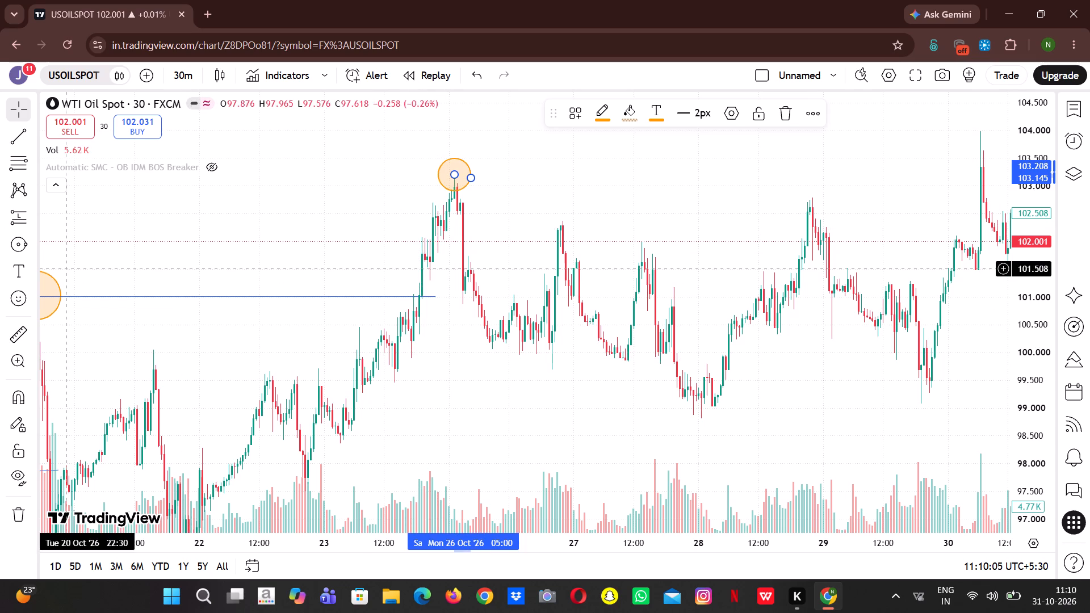
Draw a nearly level trend line at about 99.88 from the 23 October 17:00 pullback low to 27 October 17:30.
click(11, 122)
click(22, 135)
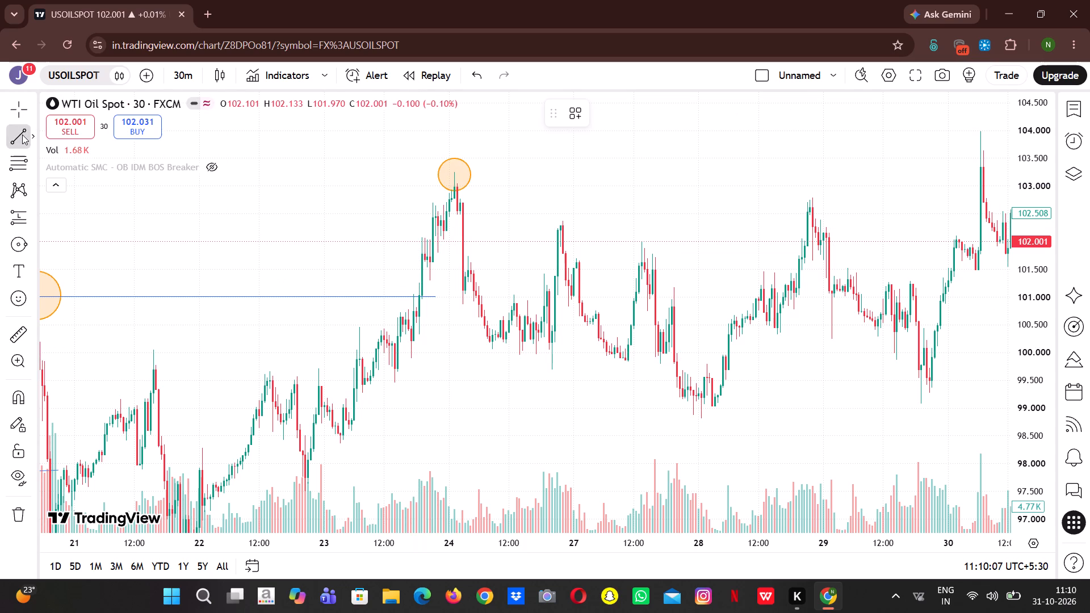
click(412, 359)
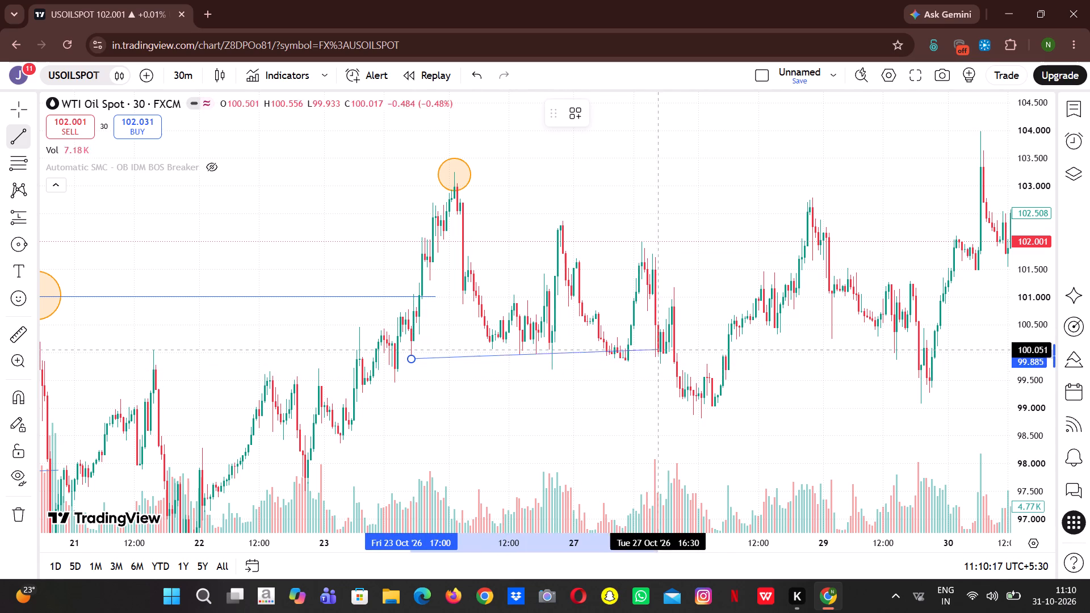
click(664, 359)
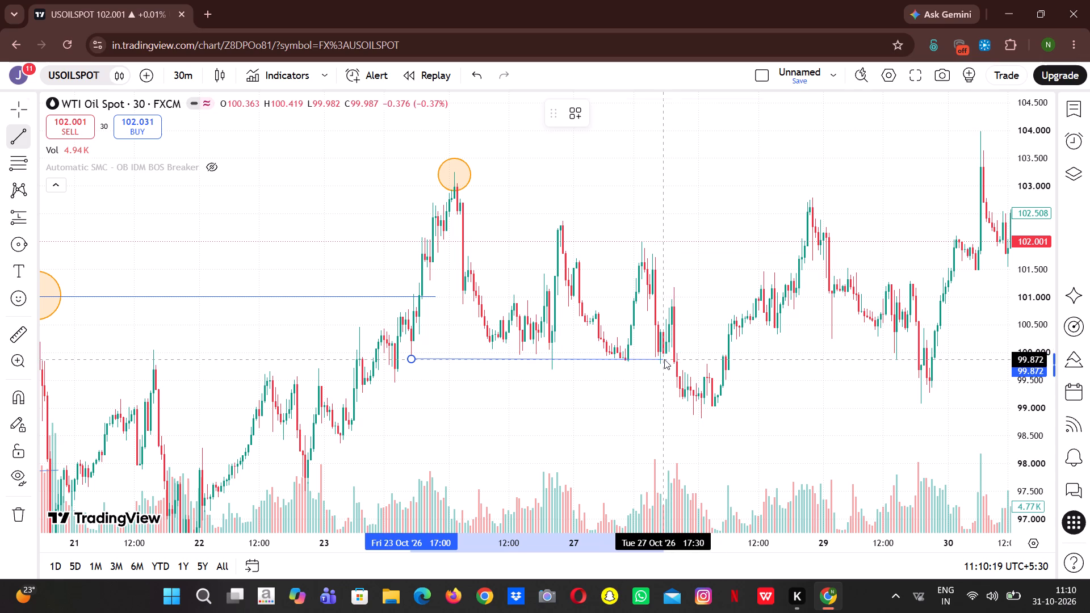
click(618, 413)
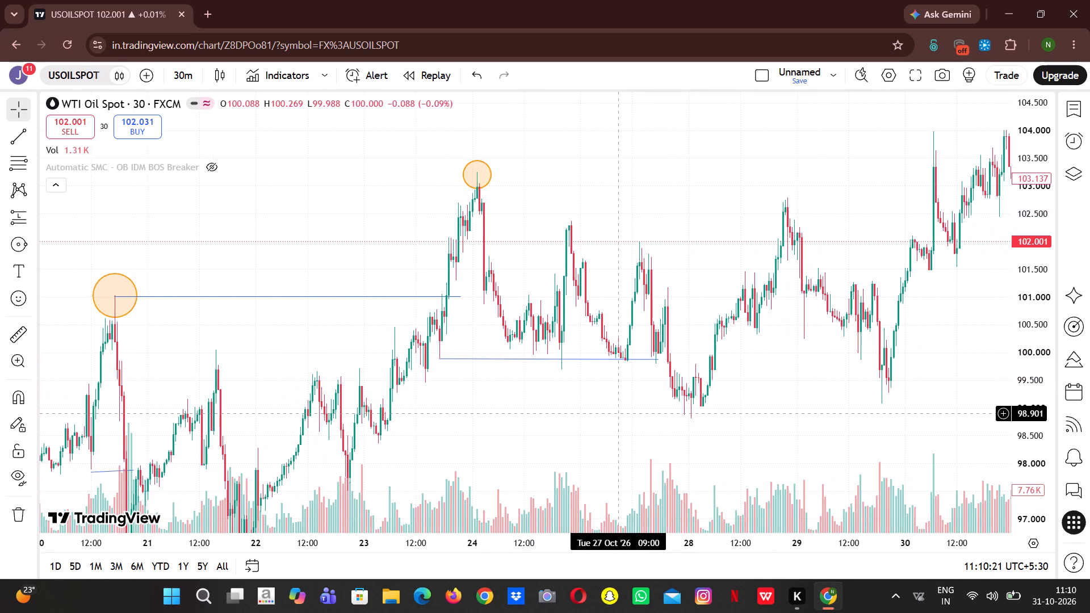
Draw a rectangle zone between about 98.93 and 98.48 from the 23 October 05:30 rally base to 28 October 21:00.
drag(618, 413, 506, 380)
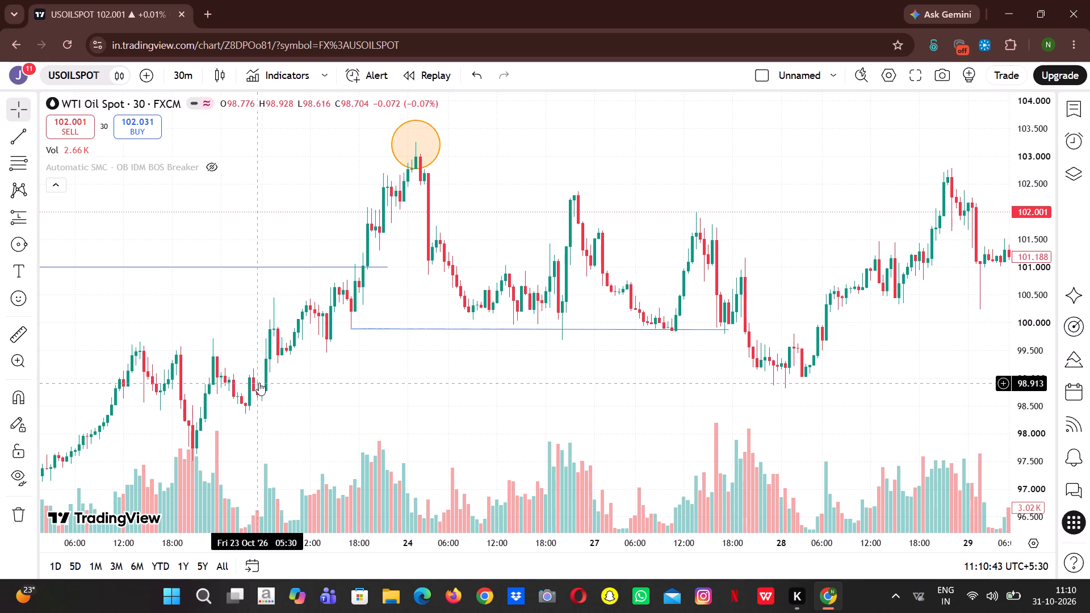
key(alt+shift+r)
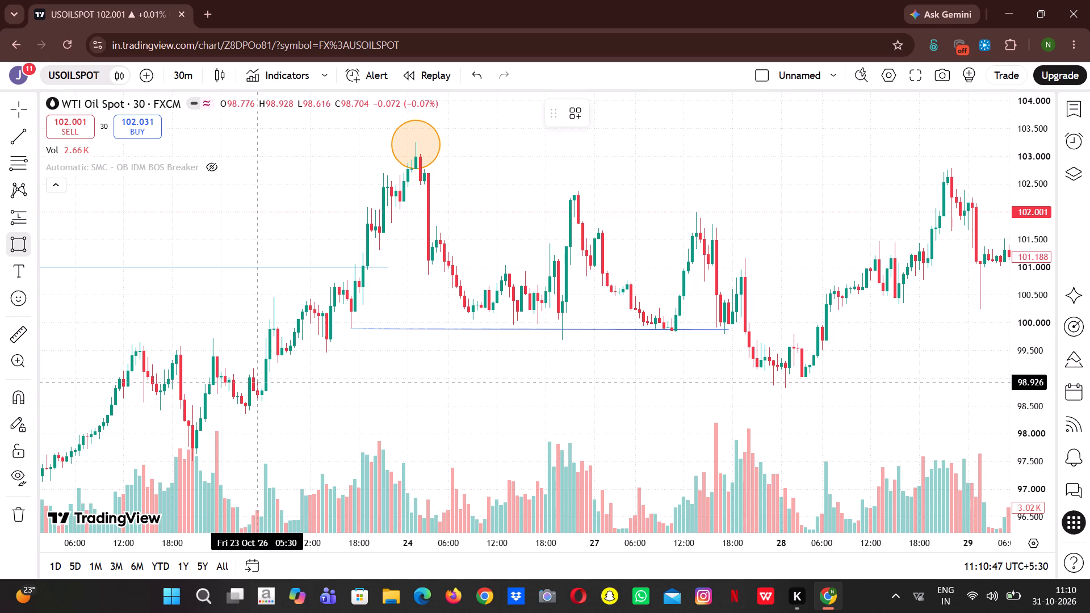
click(257, 382)
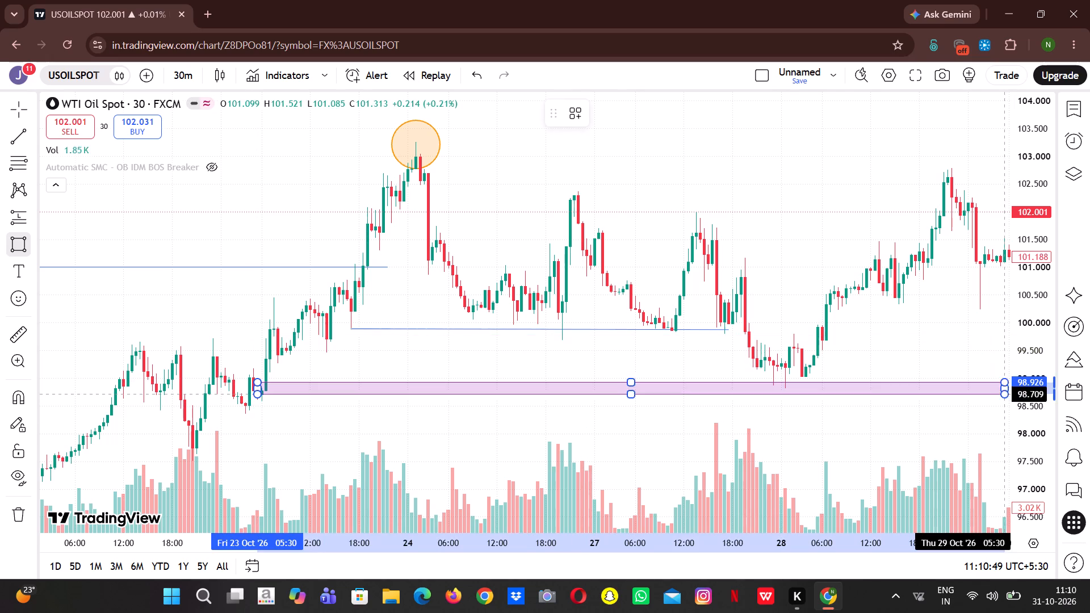
click(944, 407)
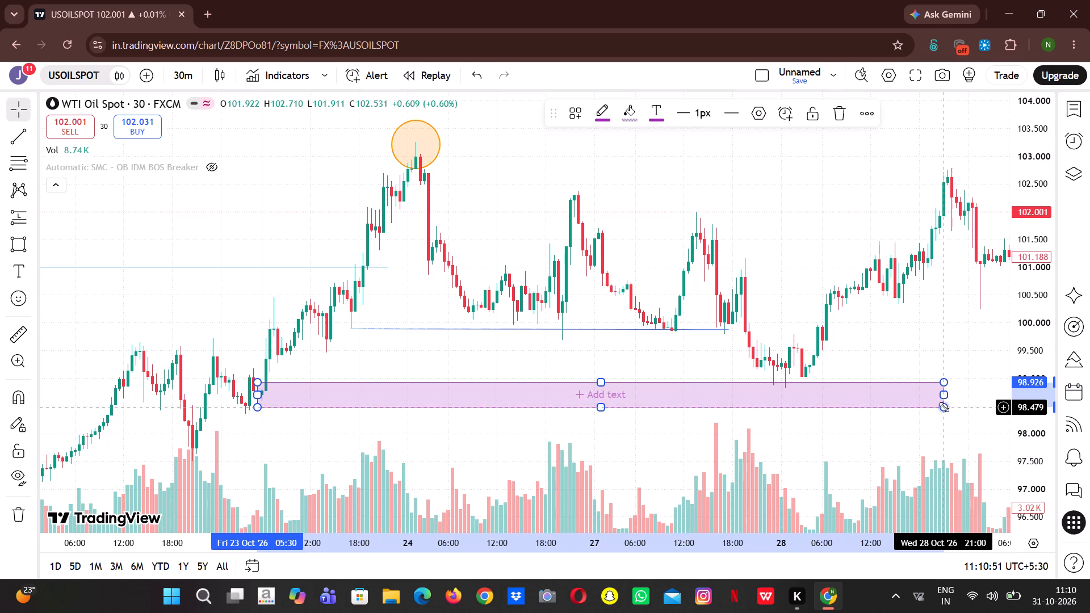
click(894, 438)
Draw a nearly level trend line at about 103.27 from the circled 24 October high to 30 October 12:30.
drag(863, 444, 653, 470)
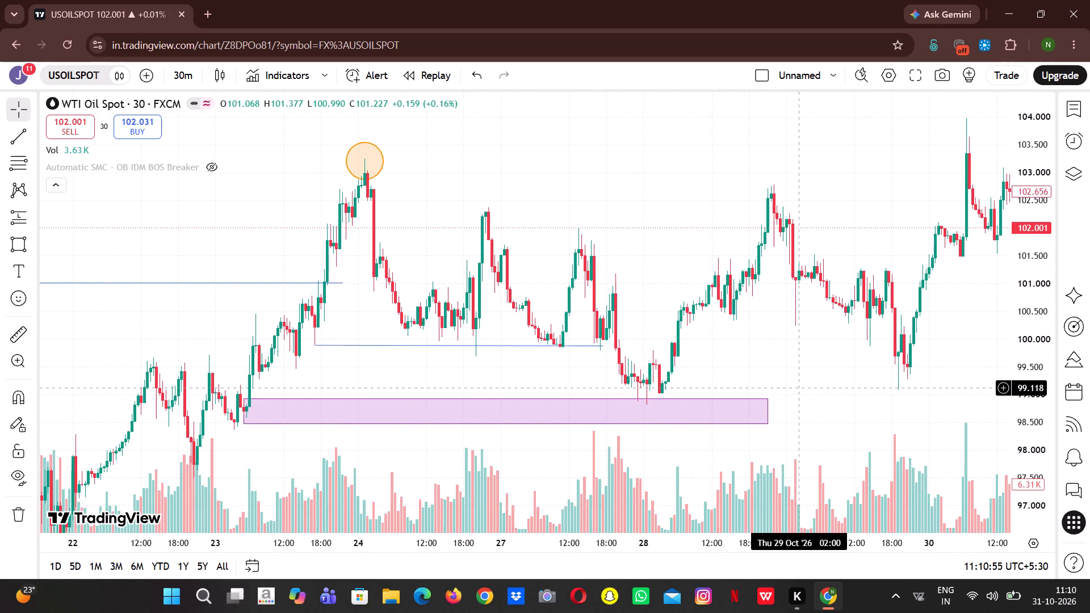
drag(800, 388, 749, 388)
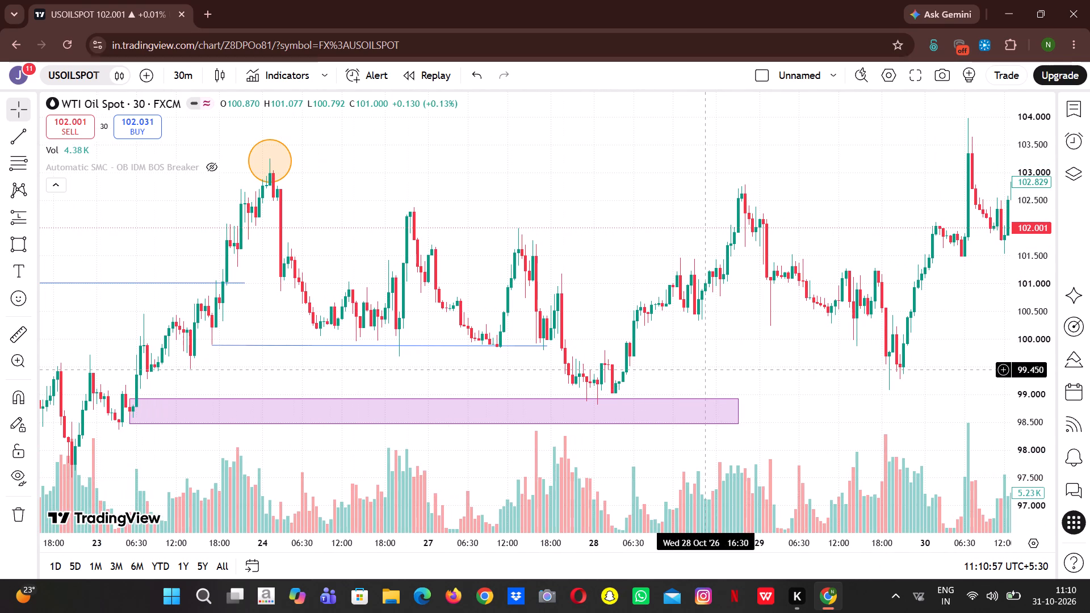
double_click(705, 370)
drag(705, 370, 630, 425)
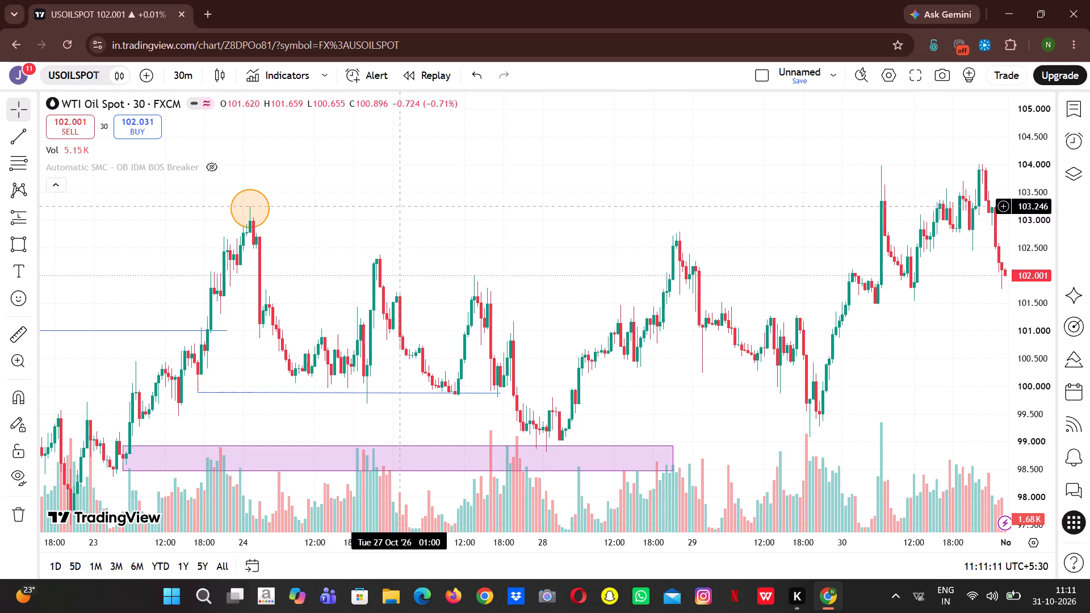
drag(400, 206, 346, 253)
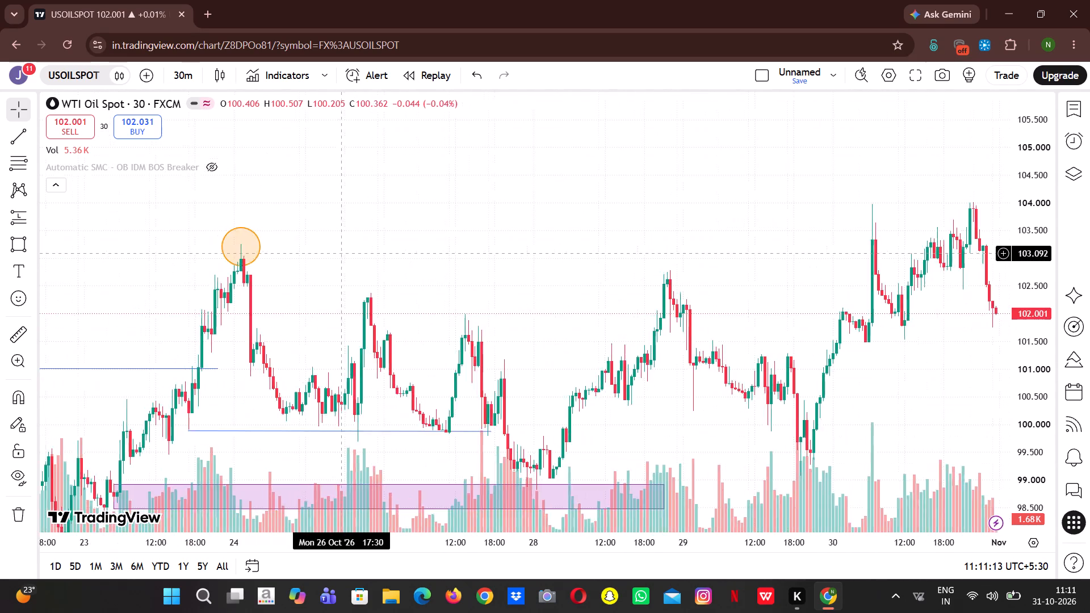
drag(346, 253, 417, 264)
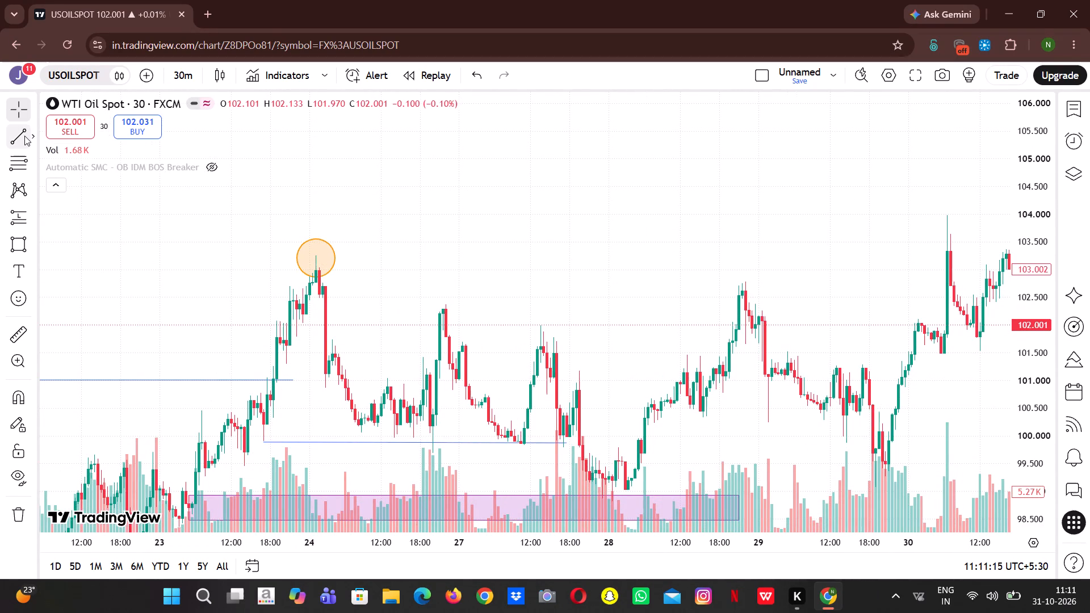
click(24, 136)
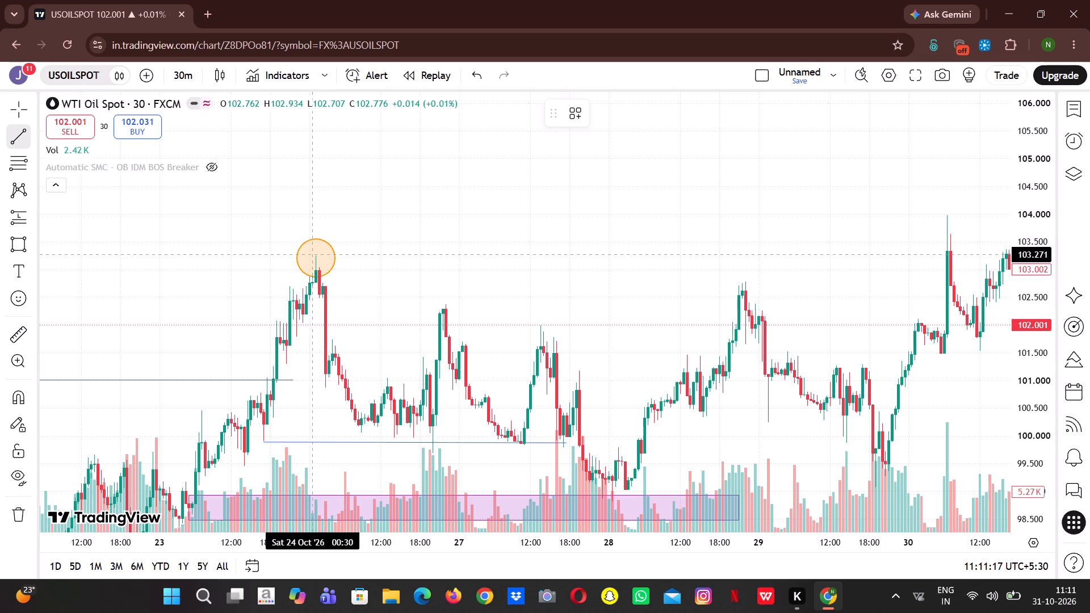
drag(315, 255, 635, 276)
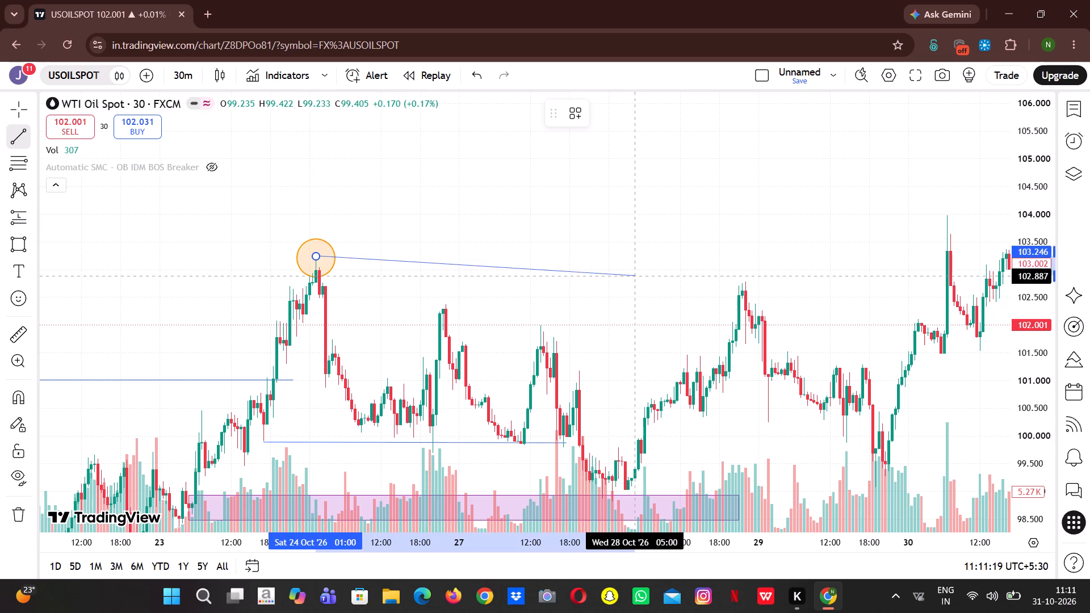
click(984, 255)
Examine the price action between the circled 24 October high and the latest 30 October candles around the new structure line.
drag(854, 282, 382, 305)
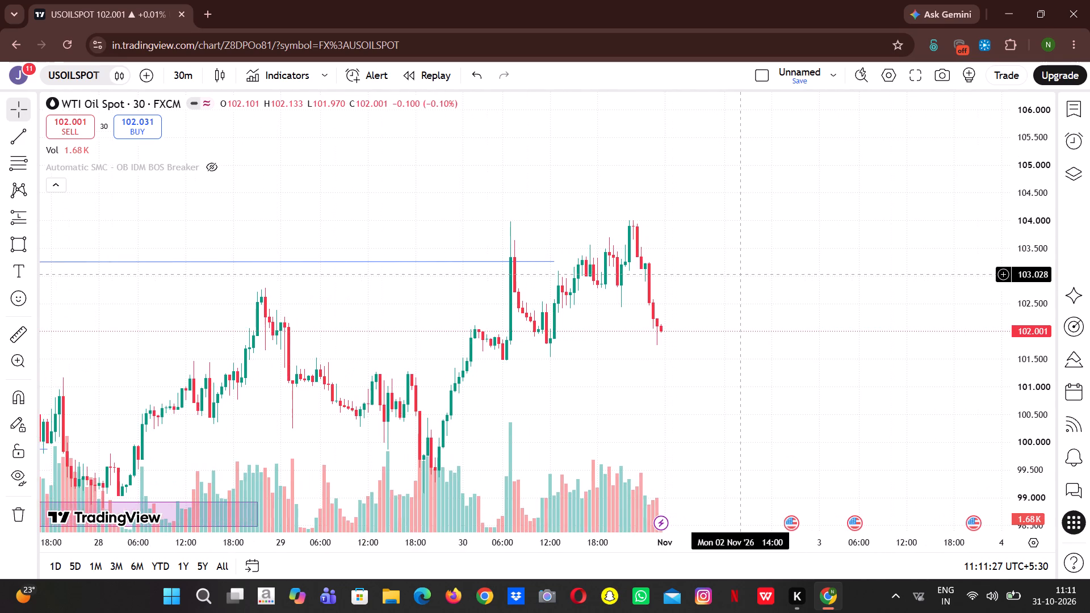
scroll(740, 274, left, 1)
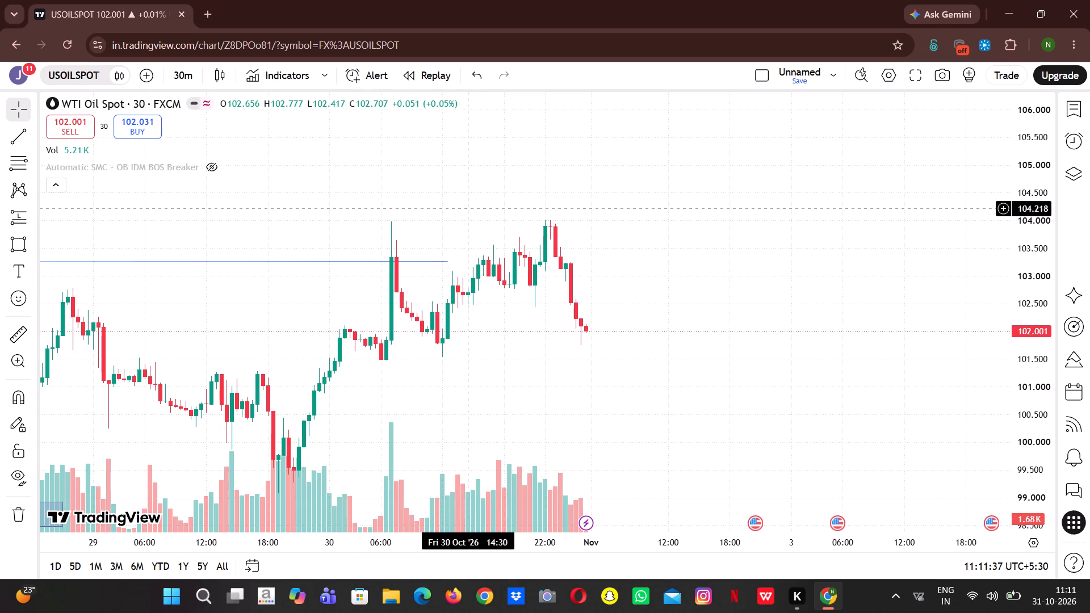
drag(471, 208, 644, 233)
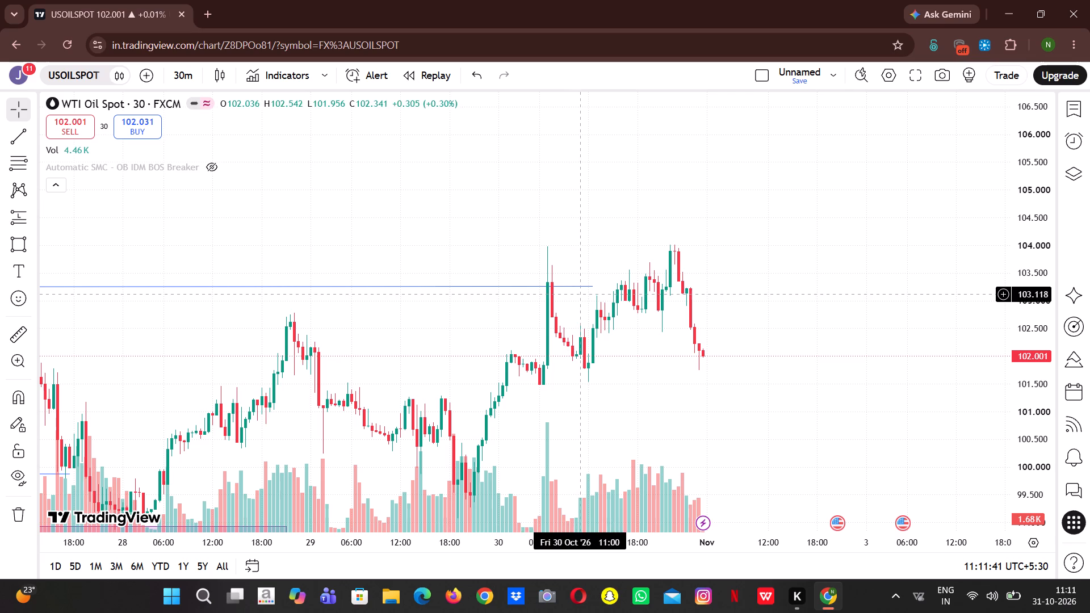
drag(284, 249, 680, 261)
drag(542, 257, 191, 202)
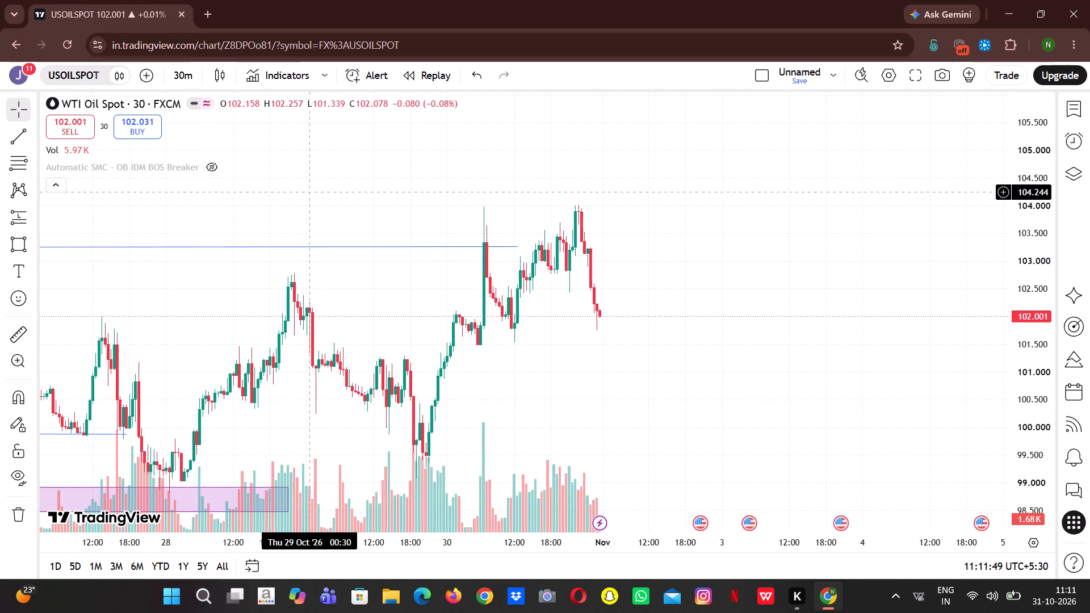
drag(311, 192, 378, 205)
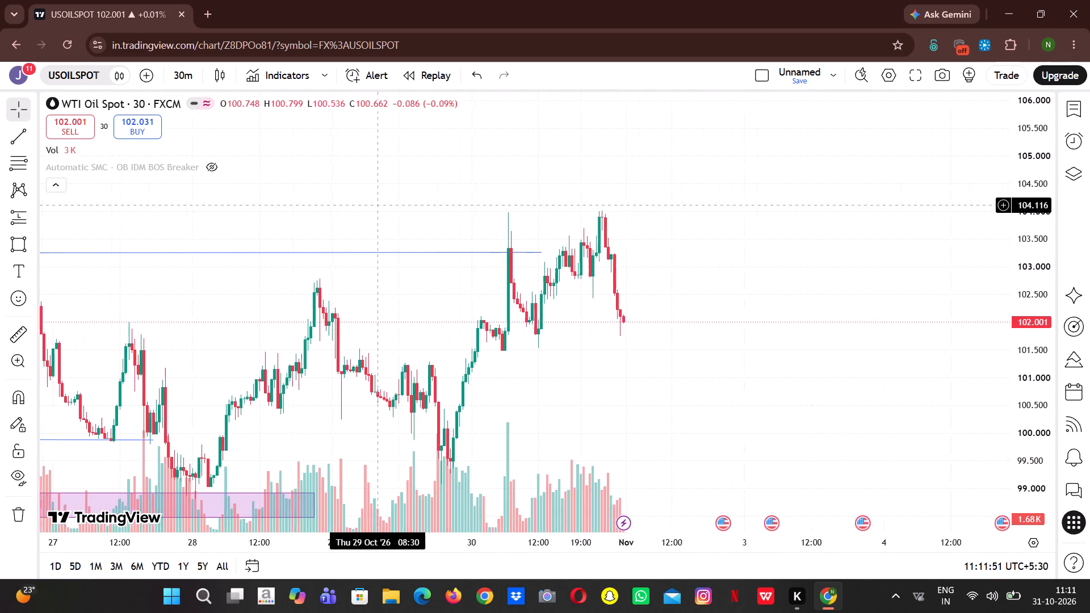
drag(378, 205, 514, 205)
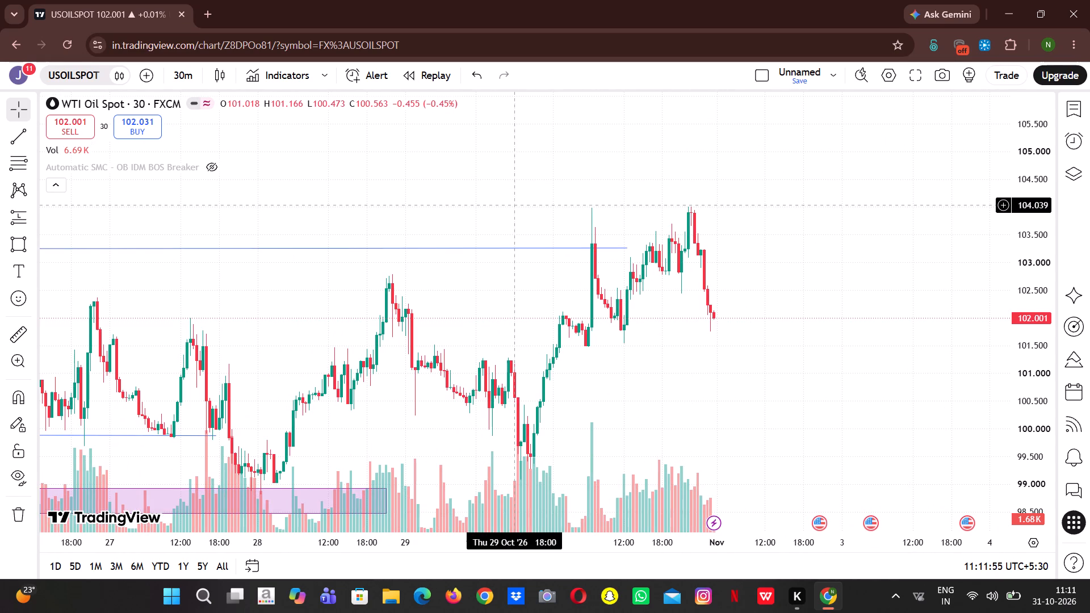
drag(548, 194, 990, 214)
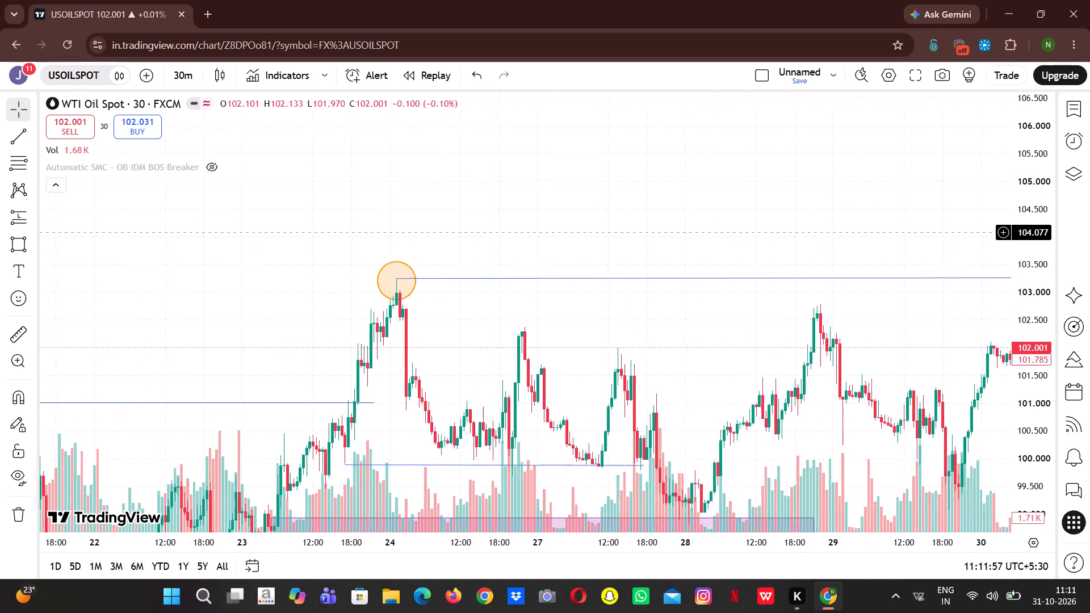
drag(990, 214, 962, 188)
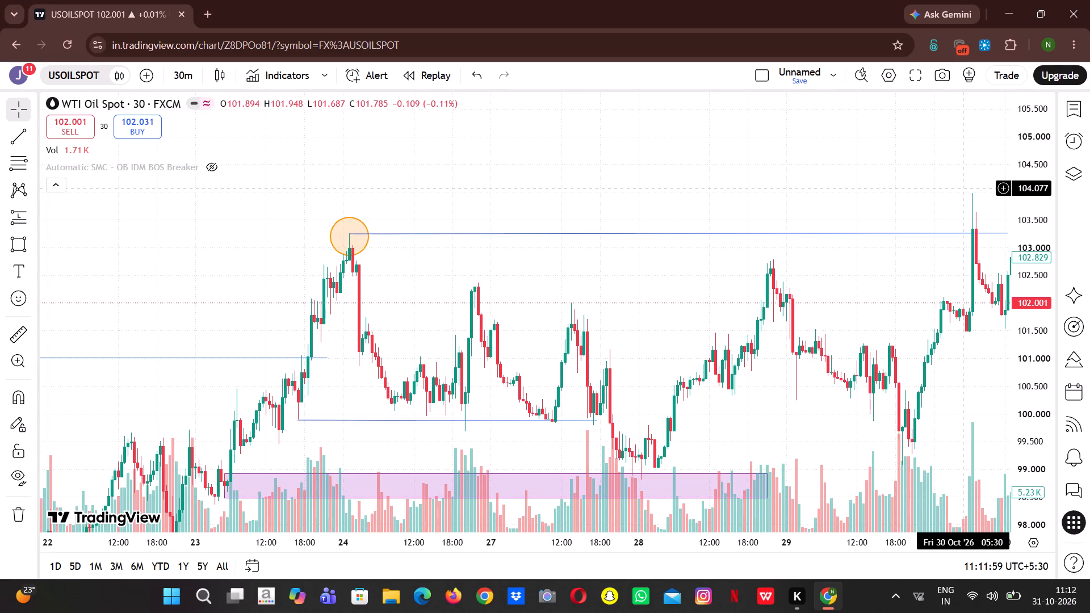
Draw a rectangle zone between about 101.97 and 101.54 from the 30 October 12:00 pullback low to 2 November 11:30.
drag(951, 200, 695, 208)
click(695, 208)
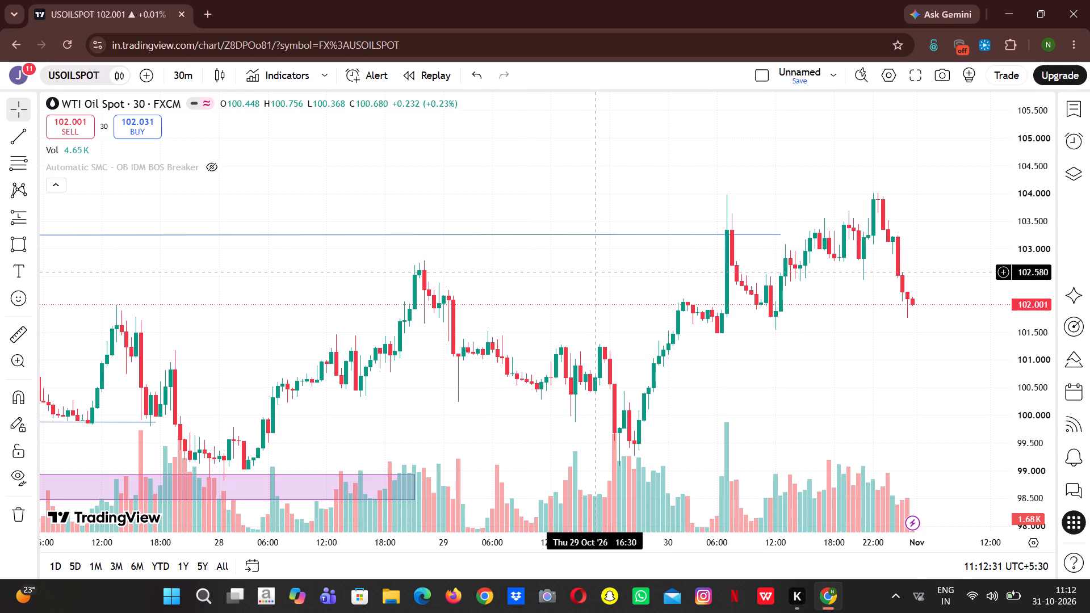
click(3, 249)
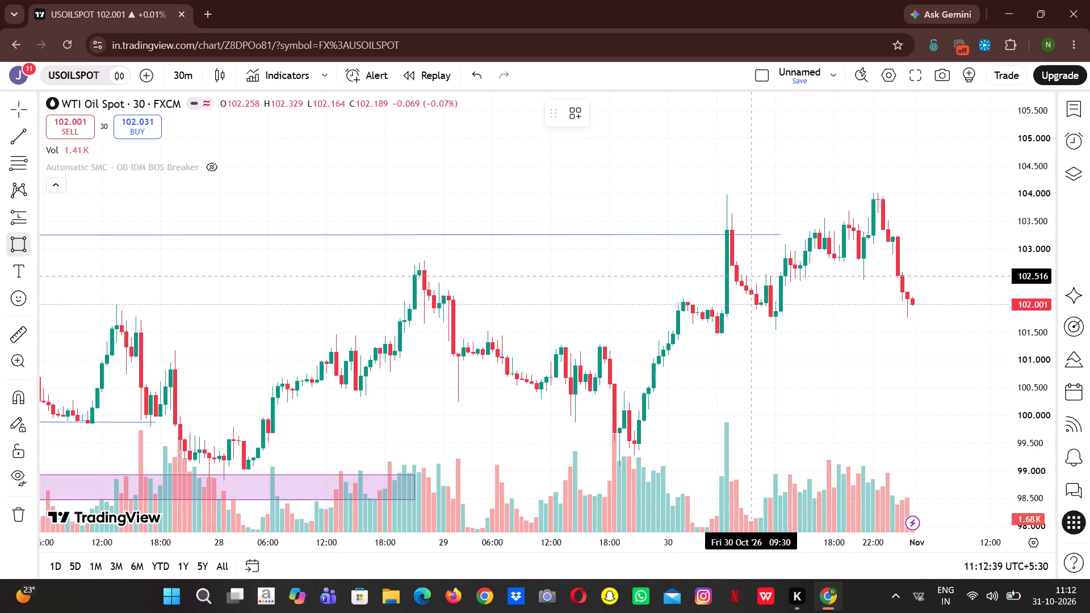
click(776, 306)
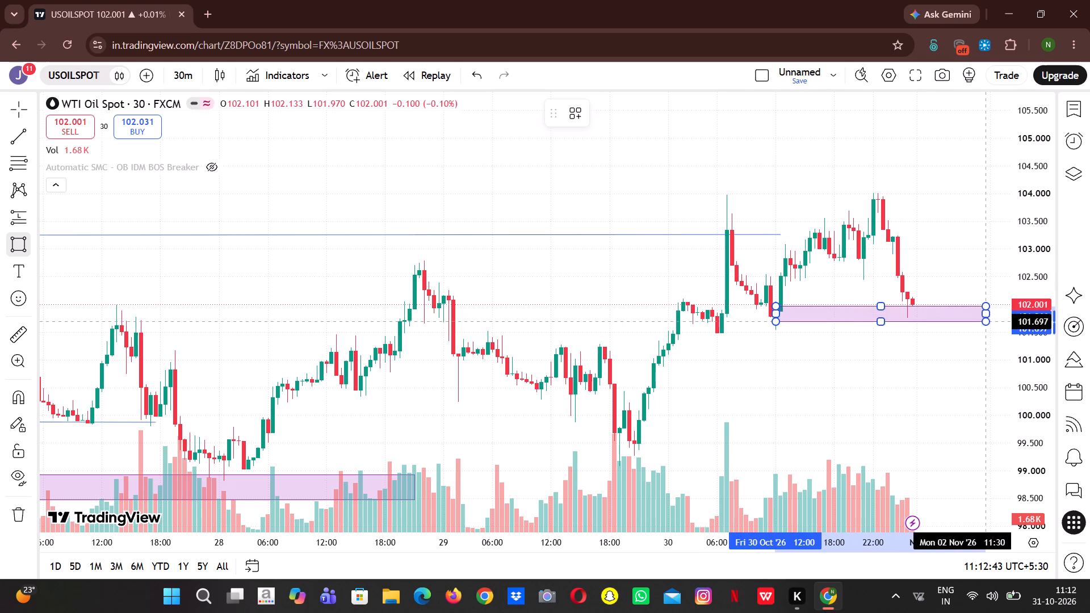
click(984, 330)
click(933, 360)
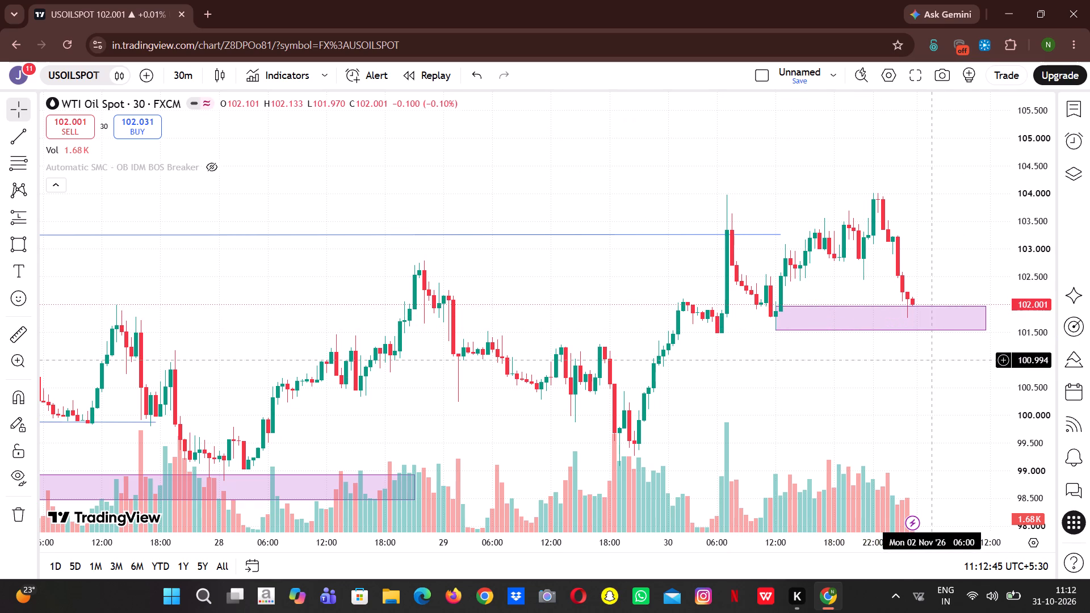
Raise the upper edge of the 30 October rectangle zone to about 102.1, keeping its start at 12:00.
drag(776, 305, 774, 302)
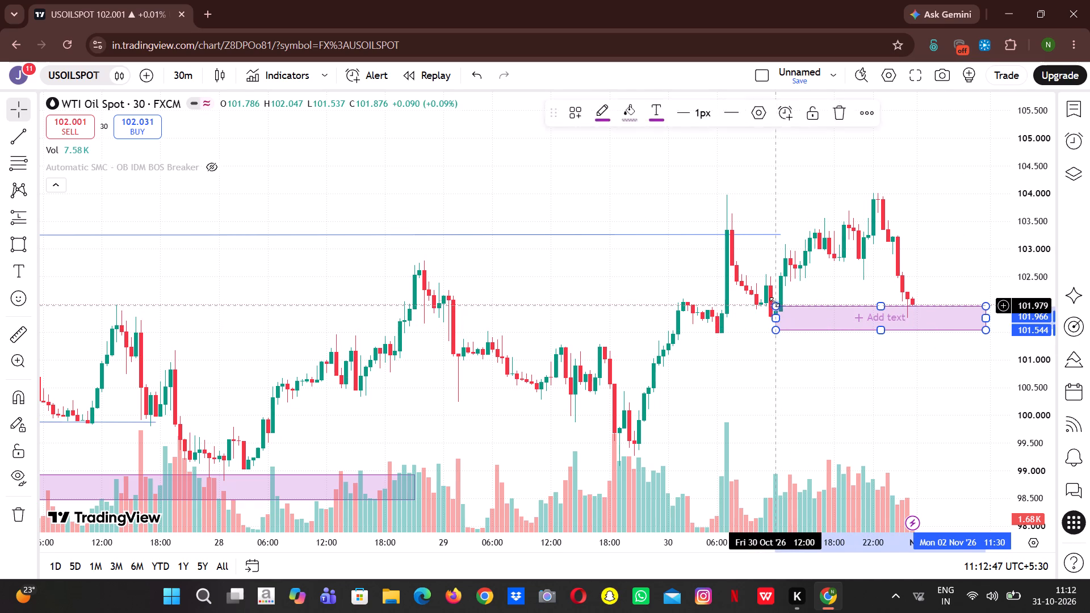
drag(774, 302, 774, 299)
click(766, 231)
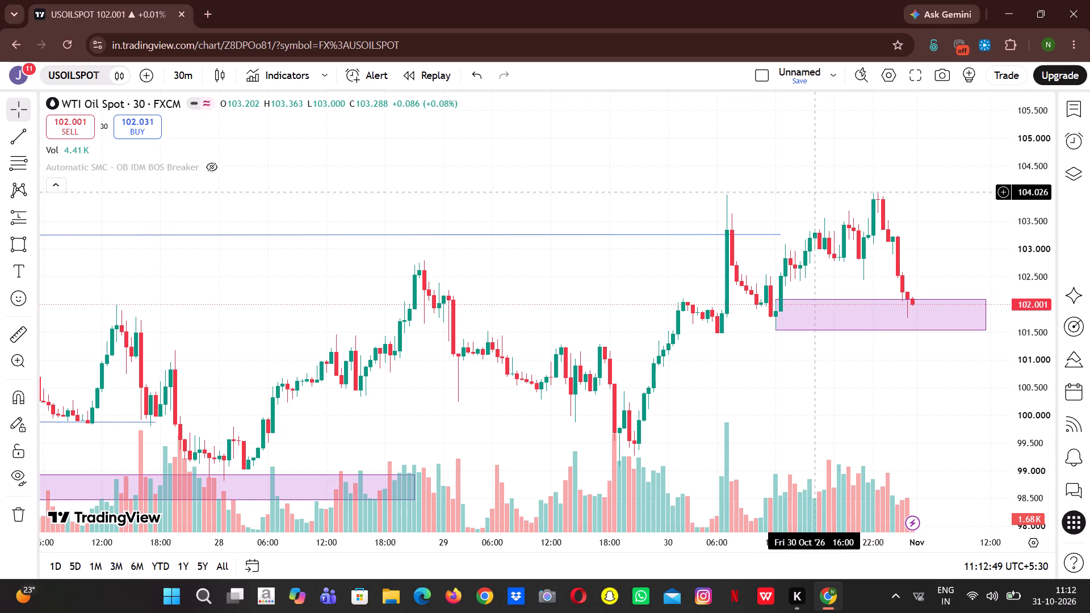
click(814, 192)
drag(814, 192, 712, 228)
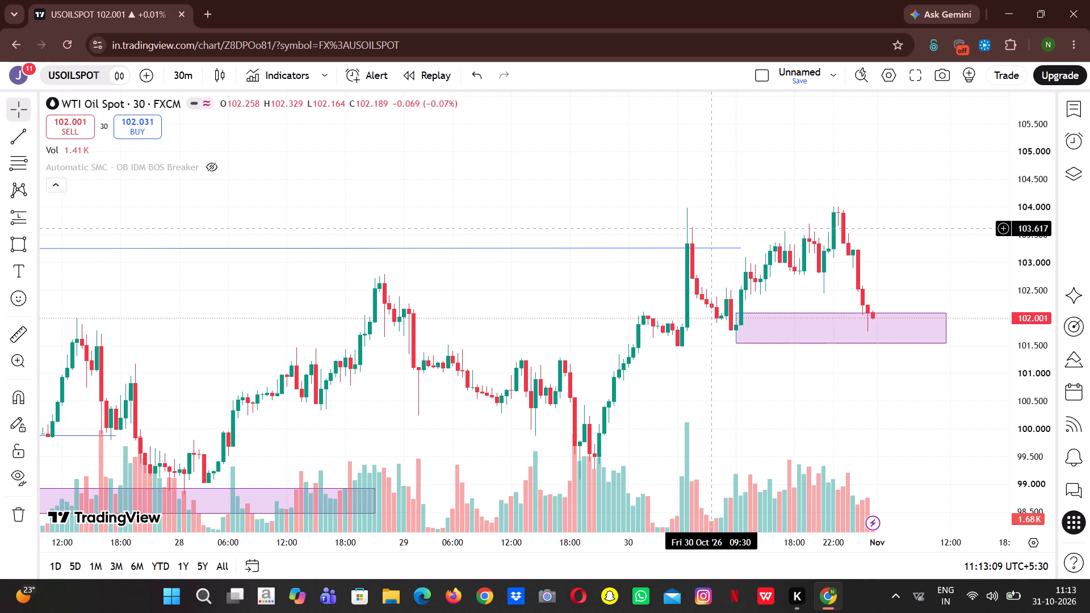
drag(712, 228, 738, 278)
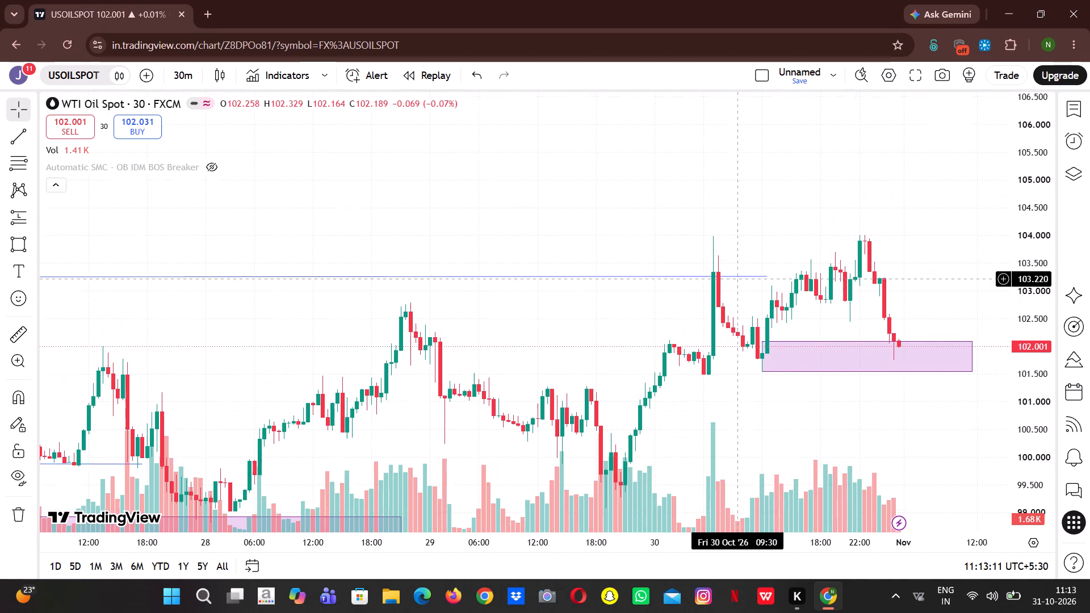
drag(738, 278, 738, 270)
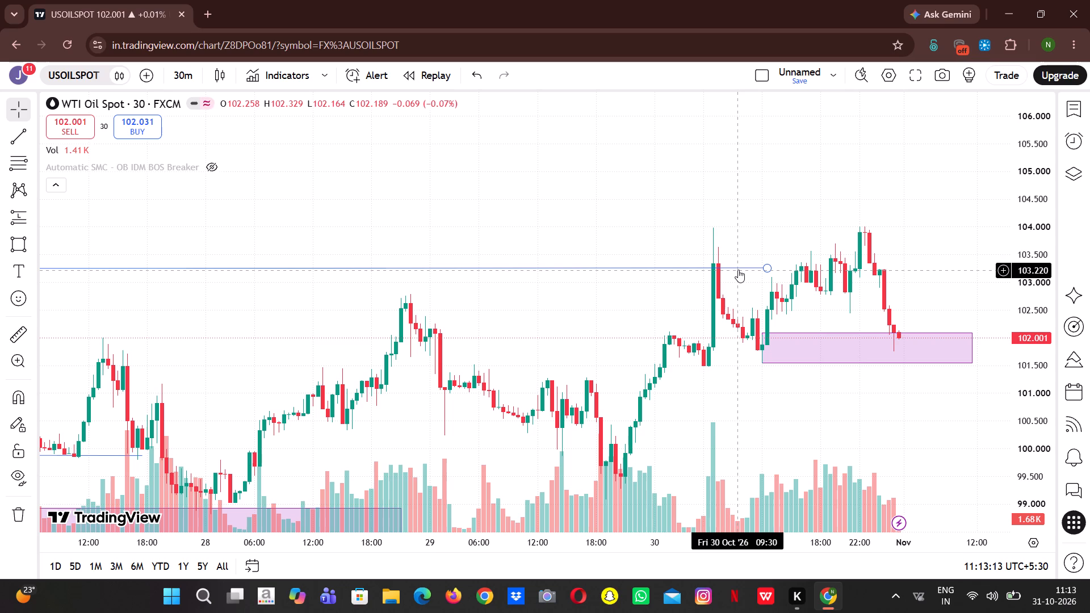
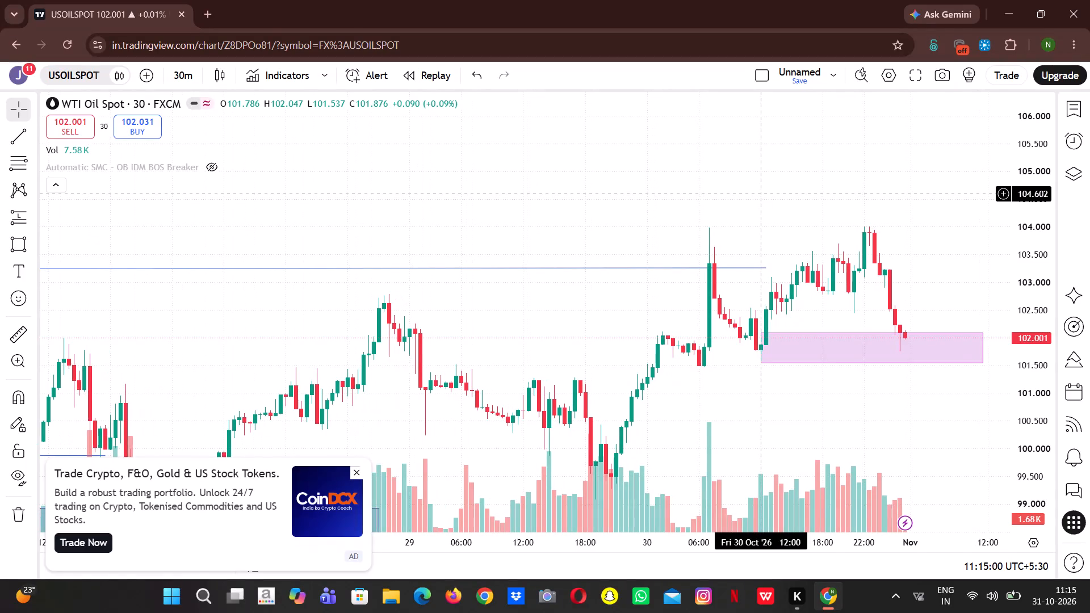
Examine the price action from 22 October to the 30 October rectangle zone, dismissing the adverts covering the chart.
click(761, 193)
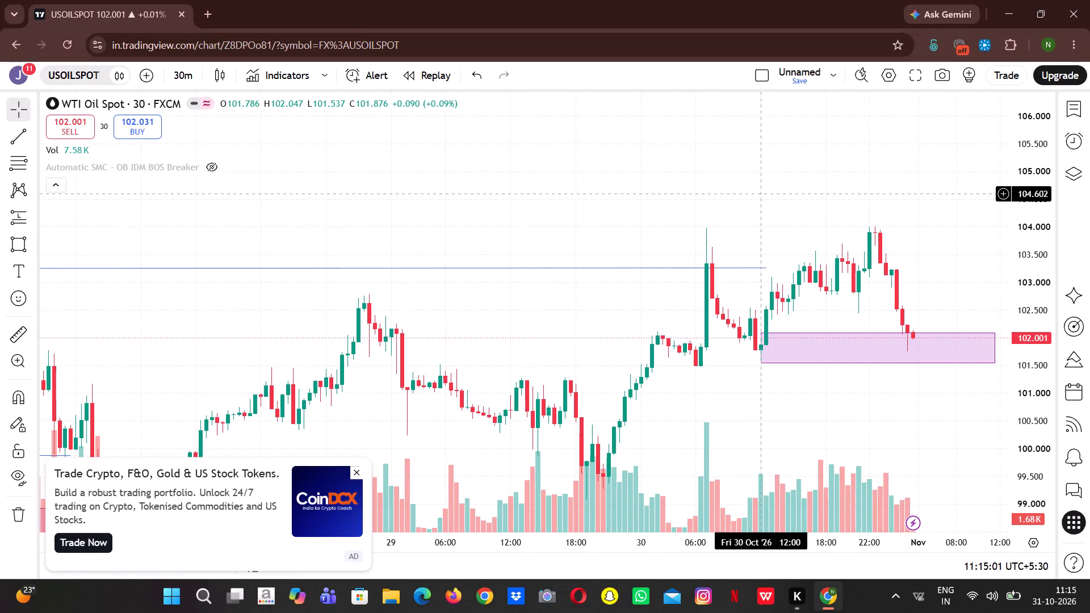
drag(431, 228, 853, 189)
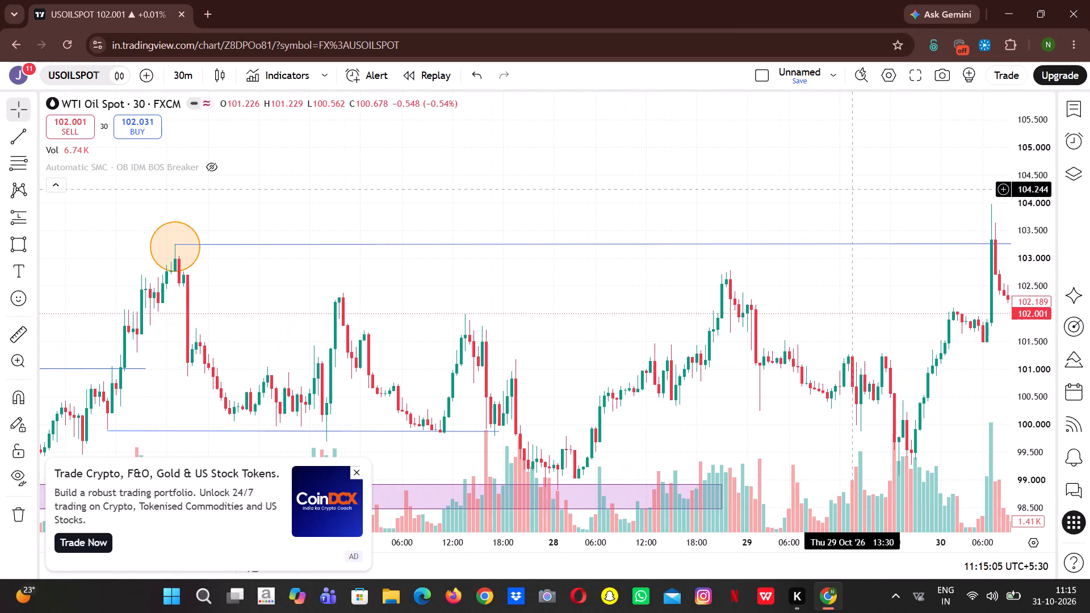
click(355, 471)
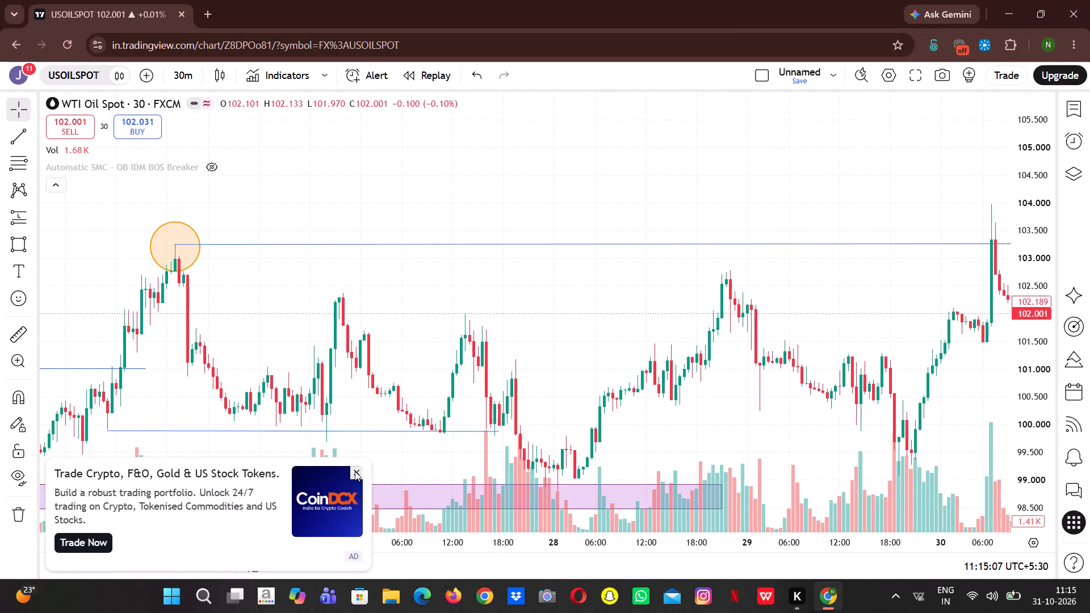
drag(266, 320, 350, 296)
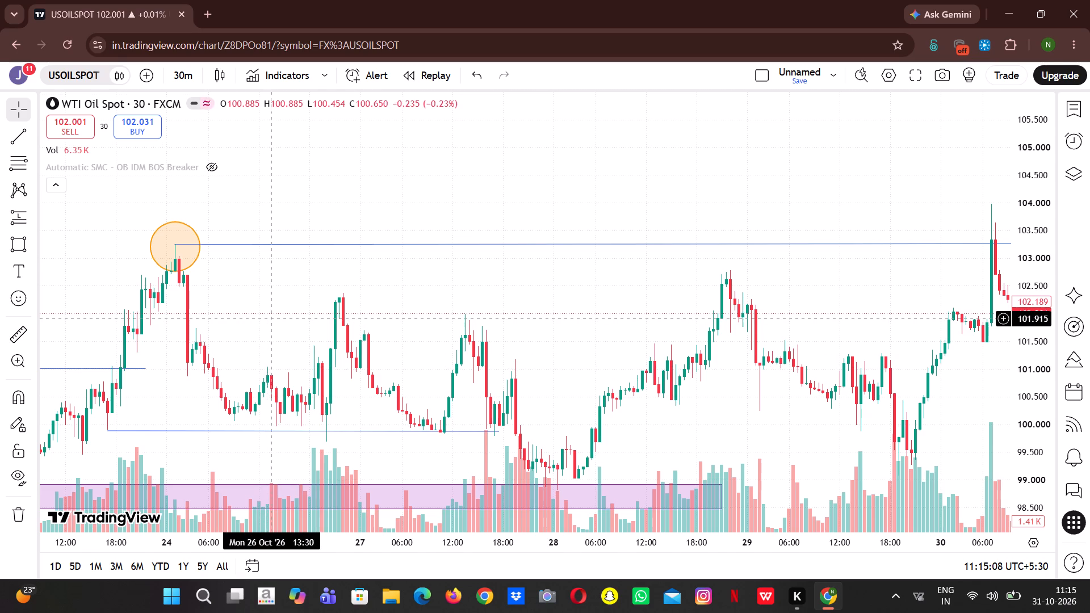
drag(350, 296, 496, 254)
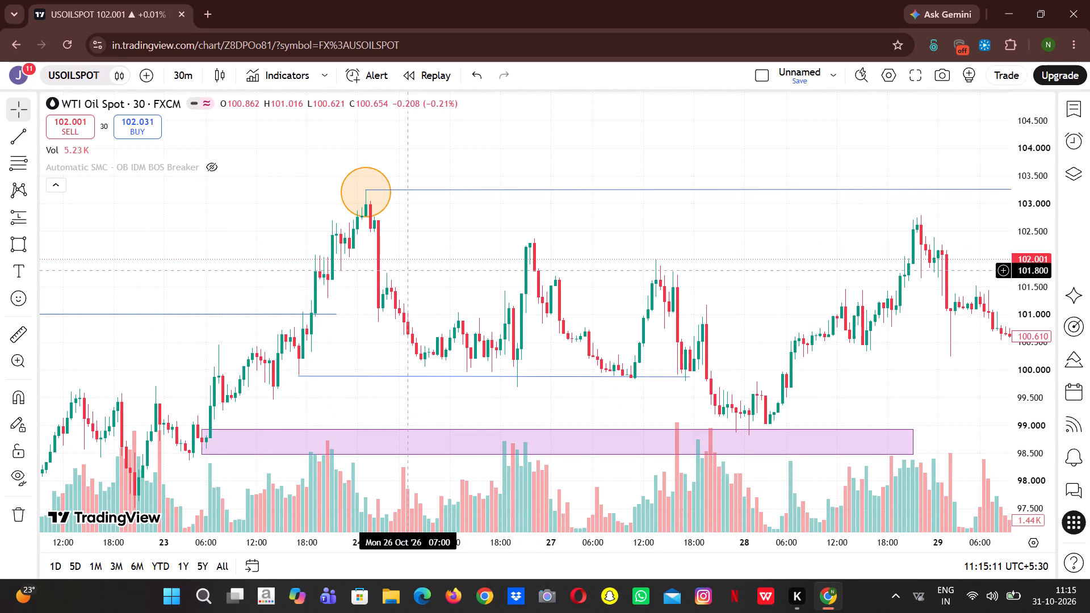
drag(406, 270, 678, 216)
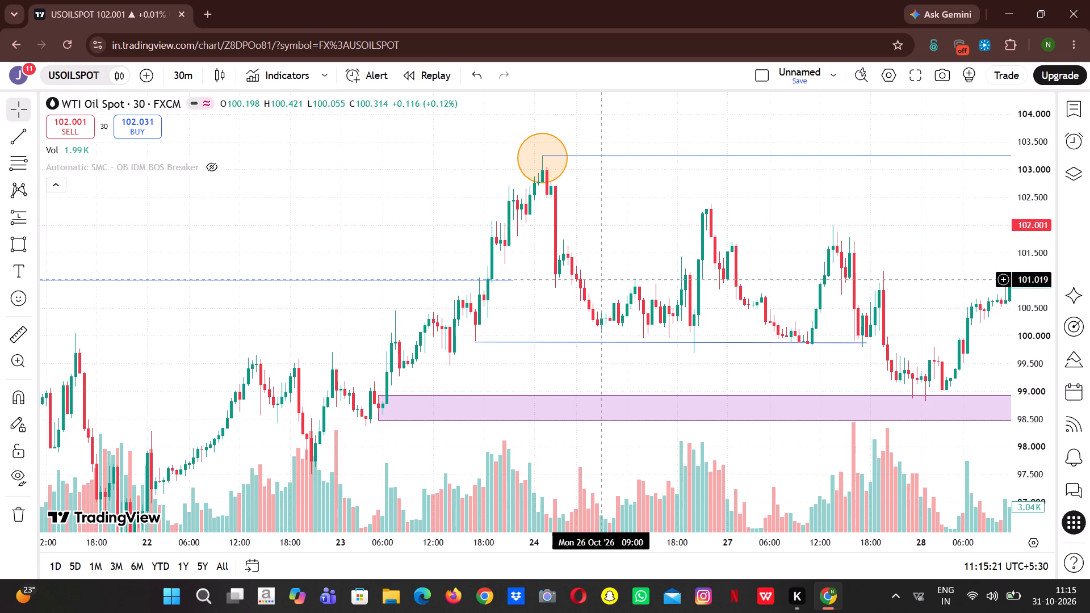
drag(603, 279, 227, 356)
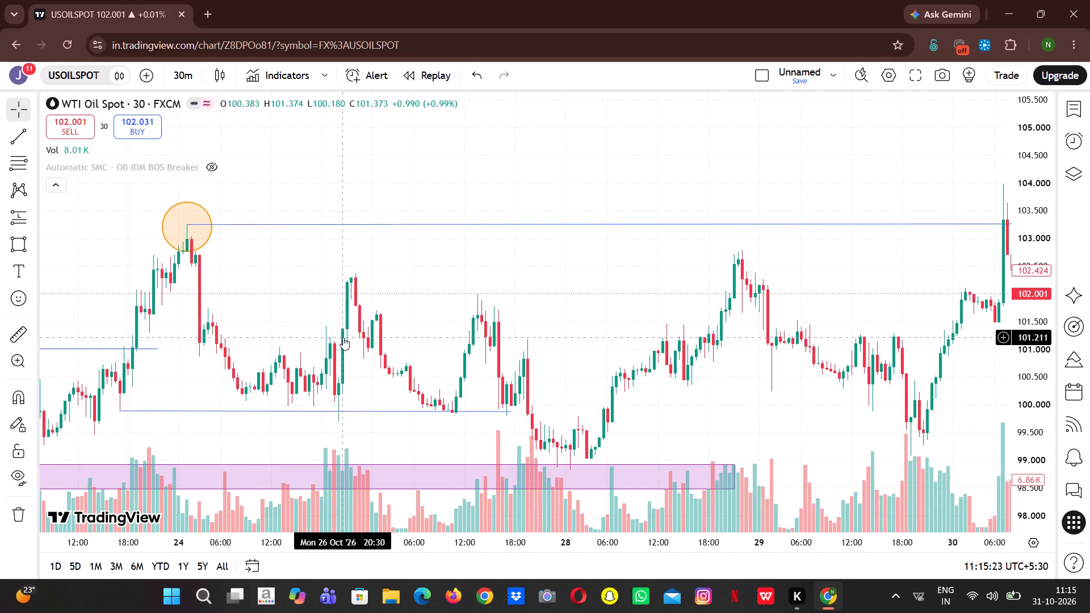
click(343, 337)
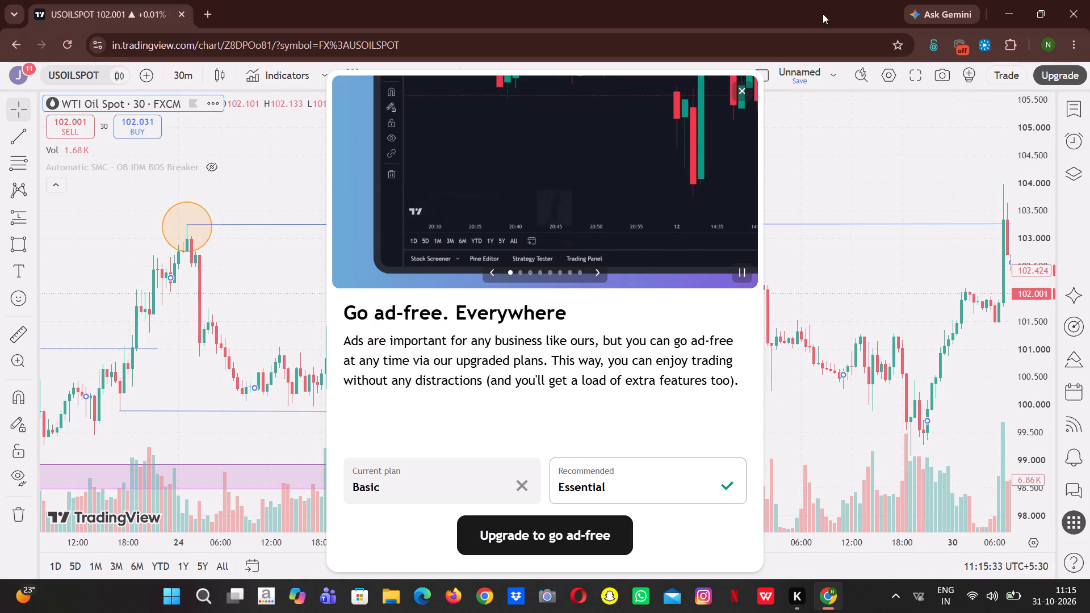
click(740, 89)
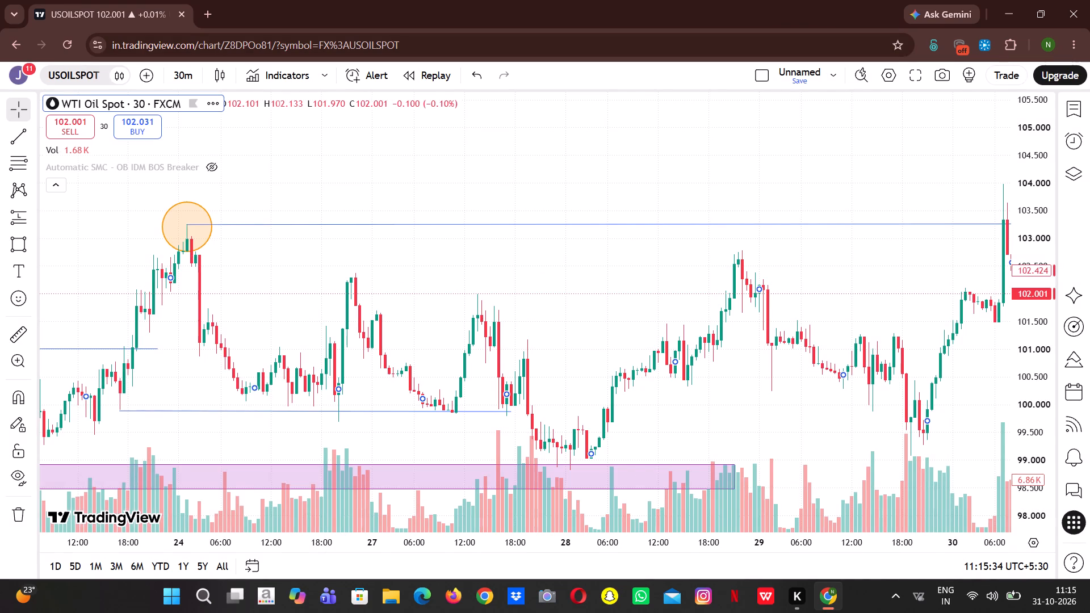
drag(635, 152, 291, 190)
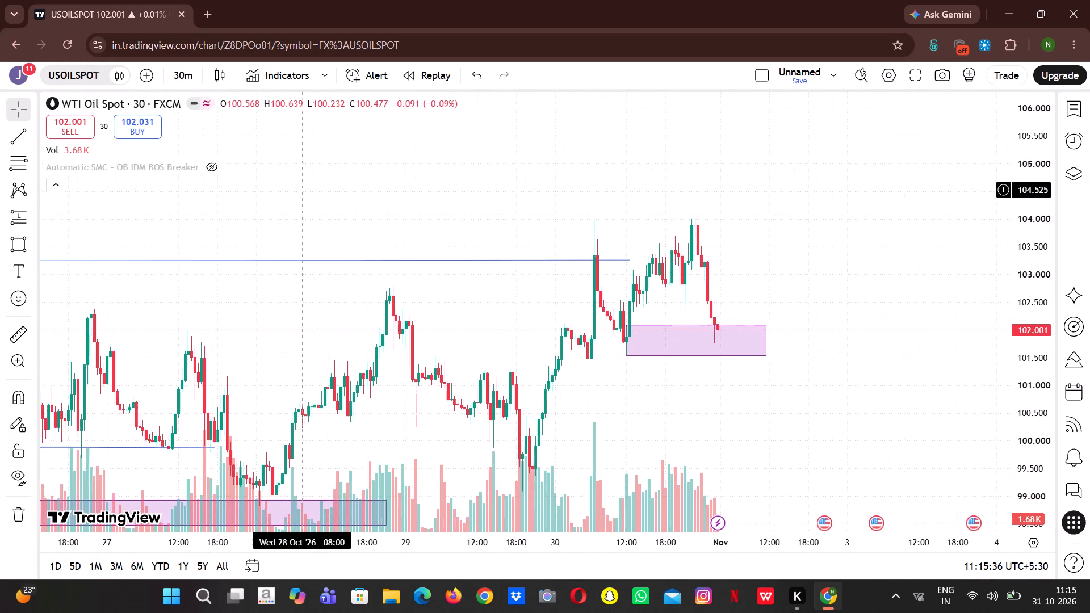
drag(291, 190, 279, 188)
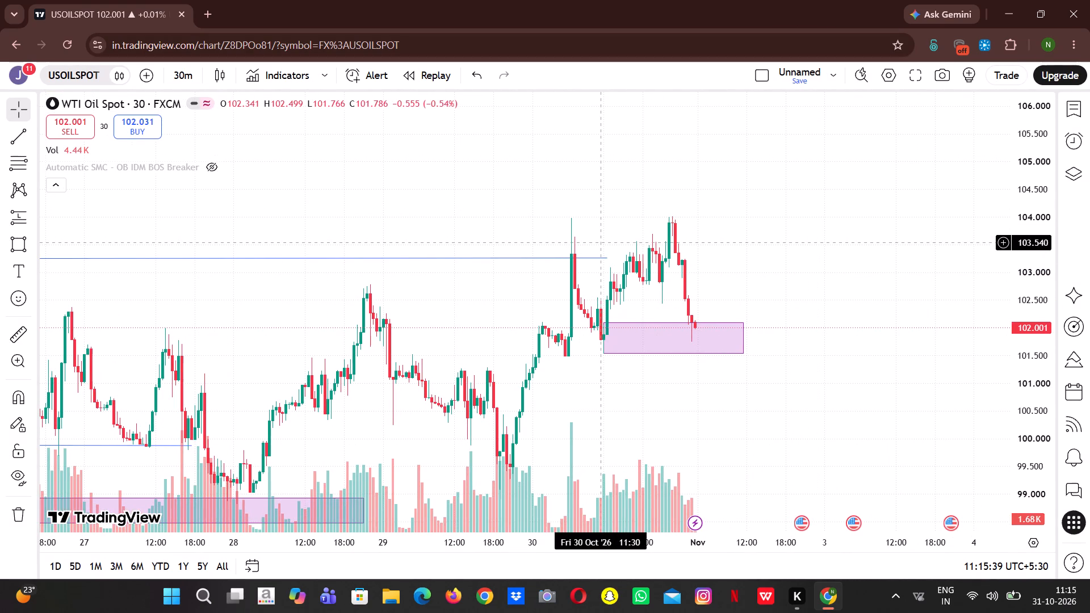
drag(732, 274, 684, 284)
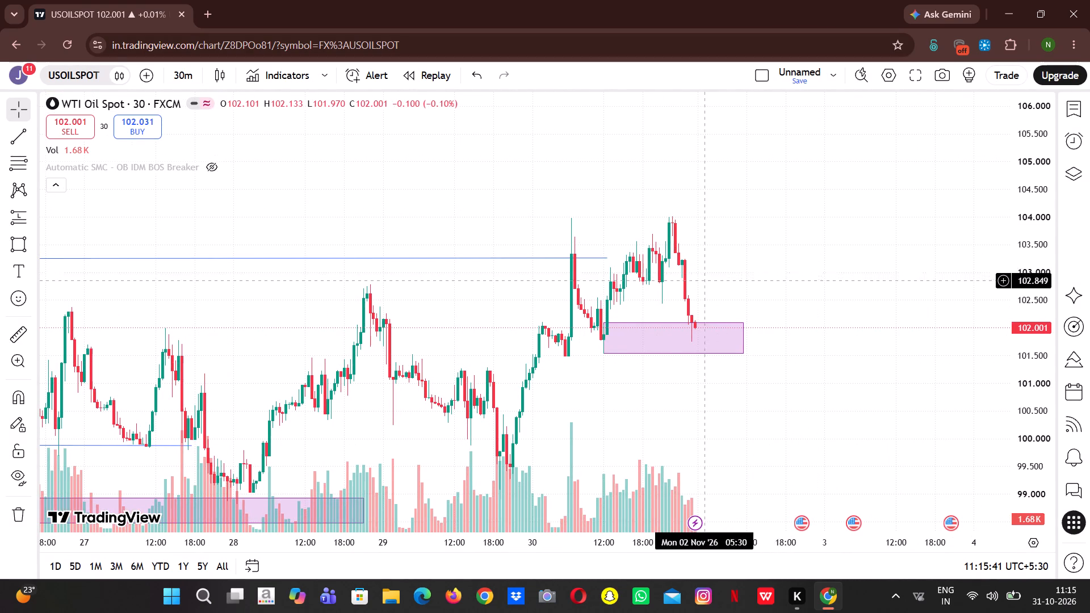
drag(684, 284, 615, 308)
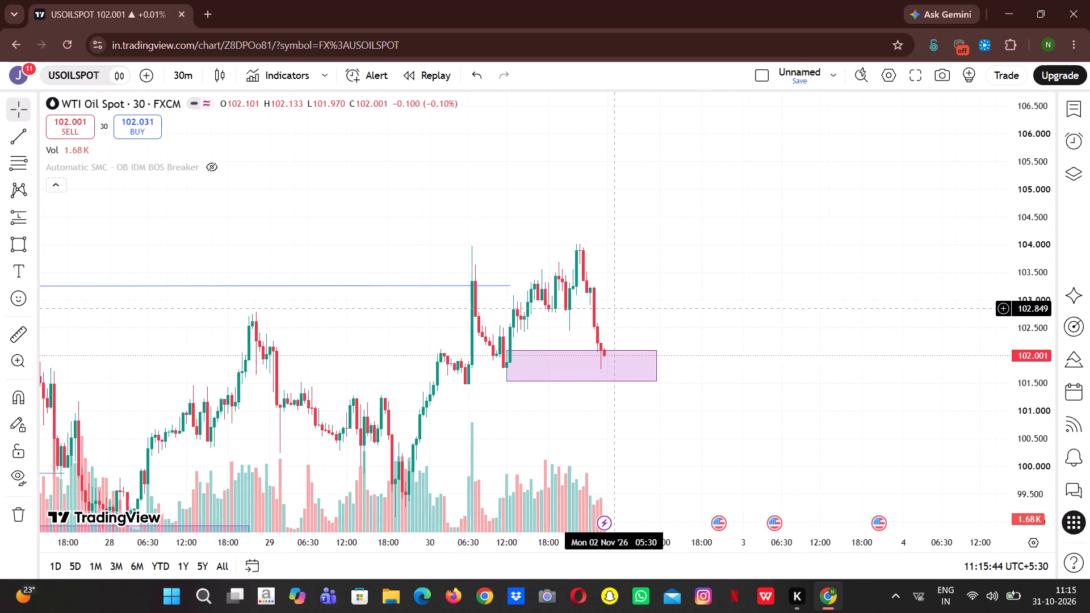
drag(279, 310, 812, 286)
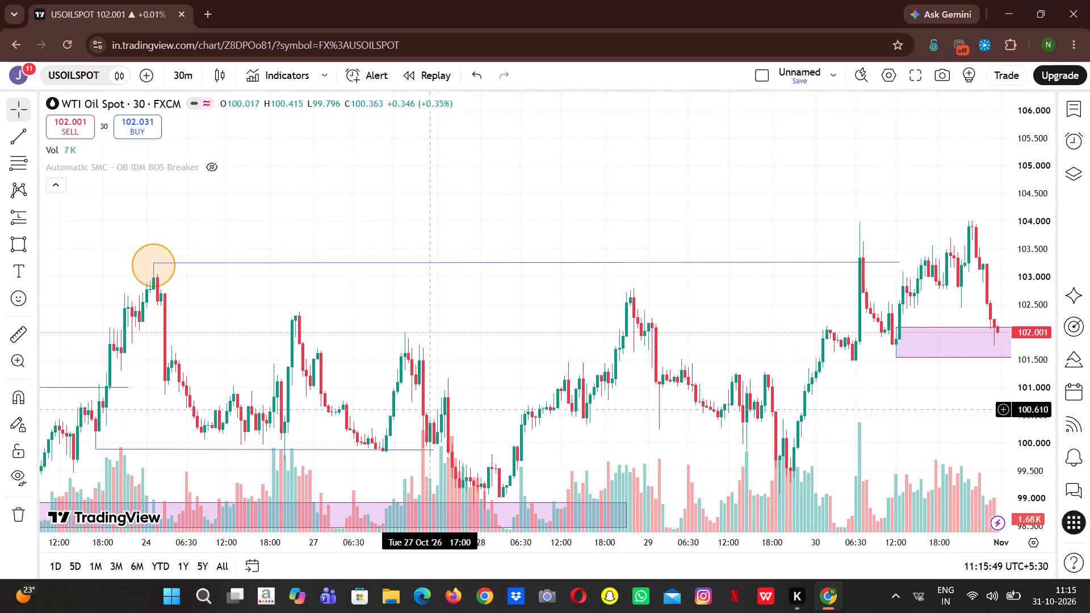
drag(433, 408, 340, 383)
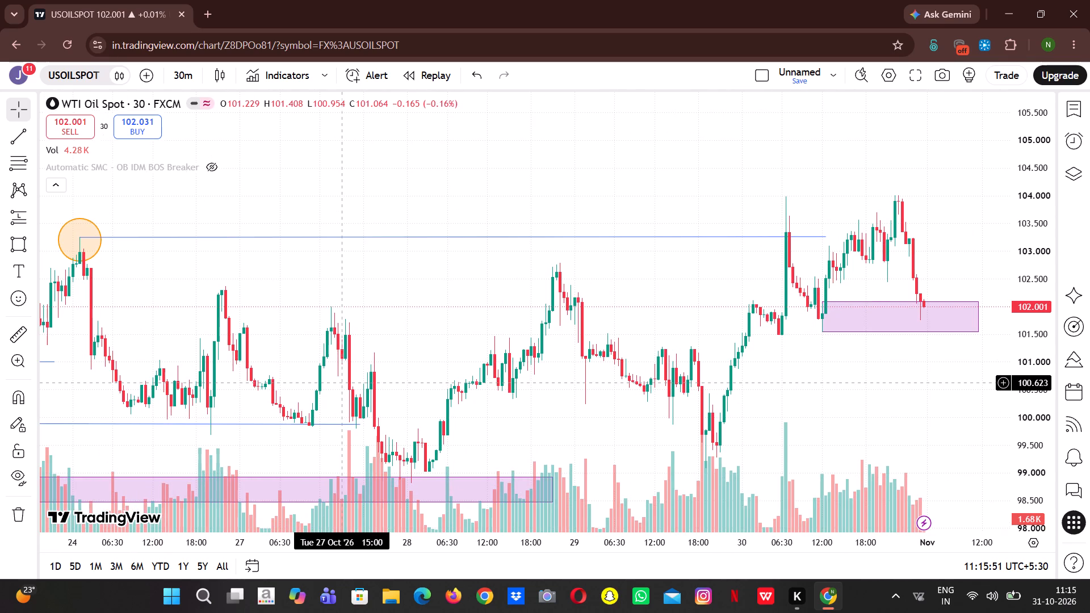
Shorten the rectangle zone starting 23 October 05:30 so that it ends at 28 October 10:30.
drag(267, 328, 436, 284)
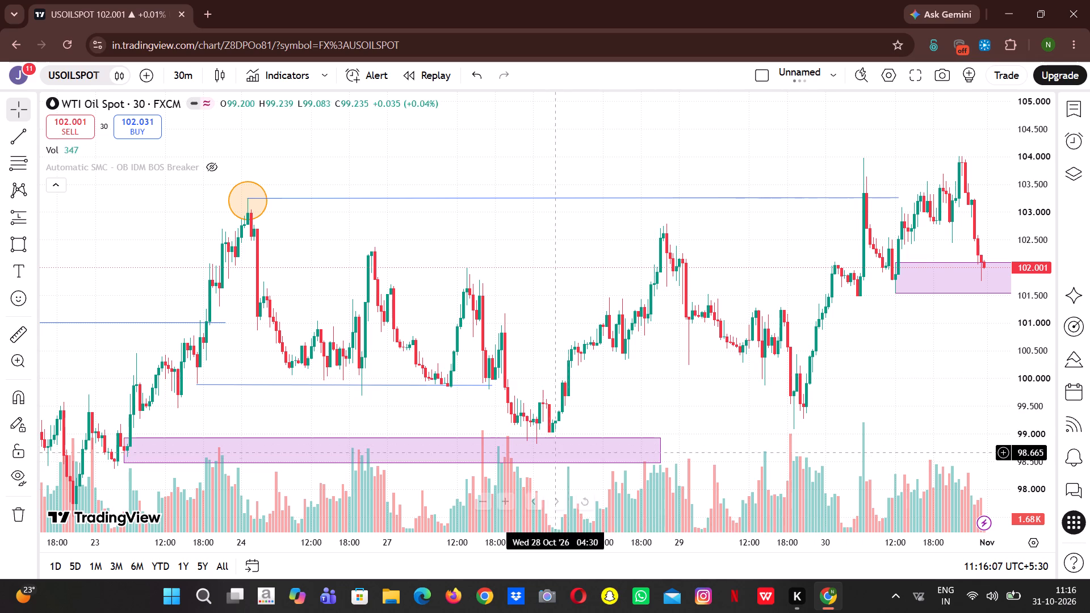
drag(663, 451, 831, 423)
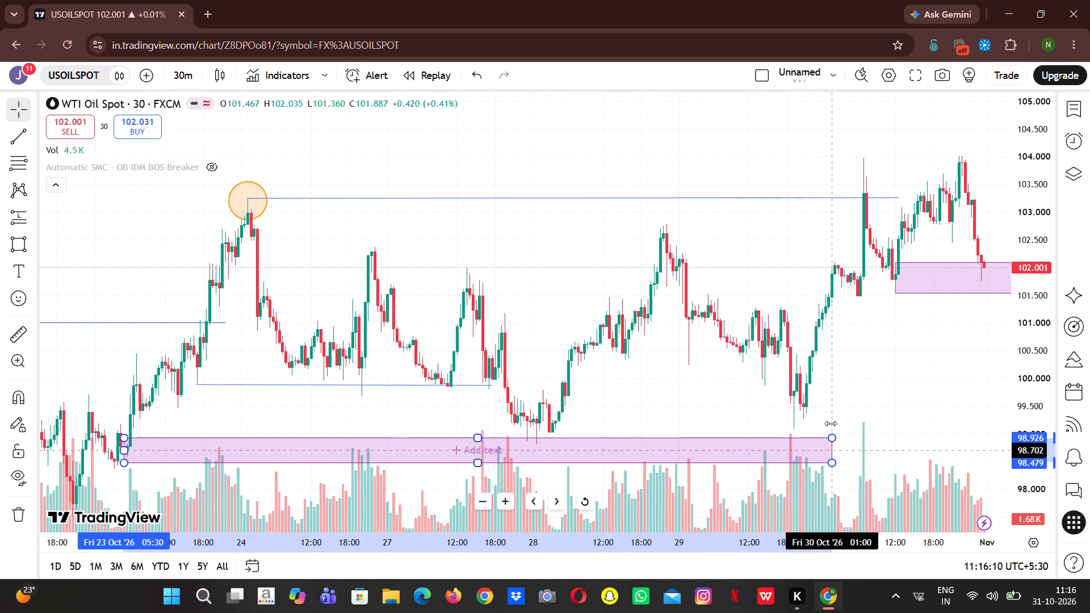
drag(831, 423, 593, 376)
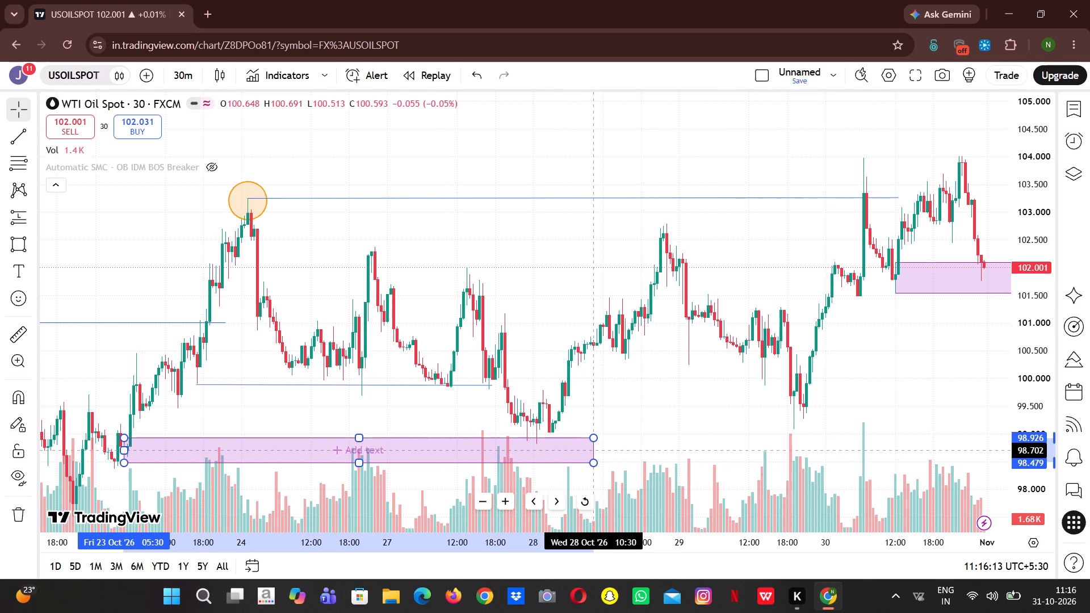
click(615, 400)
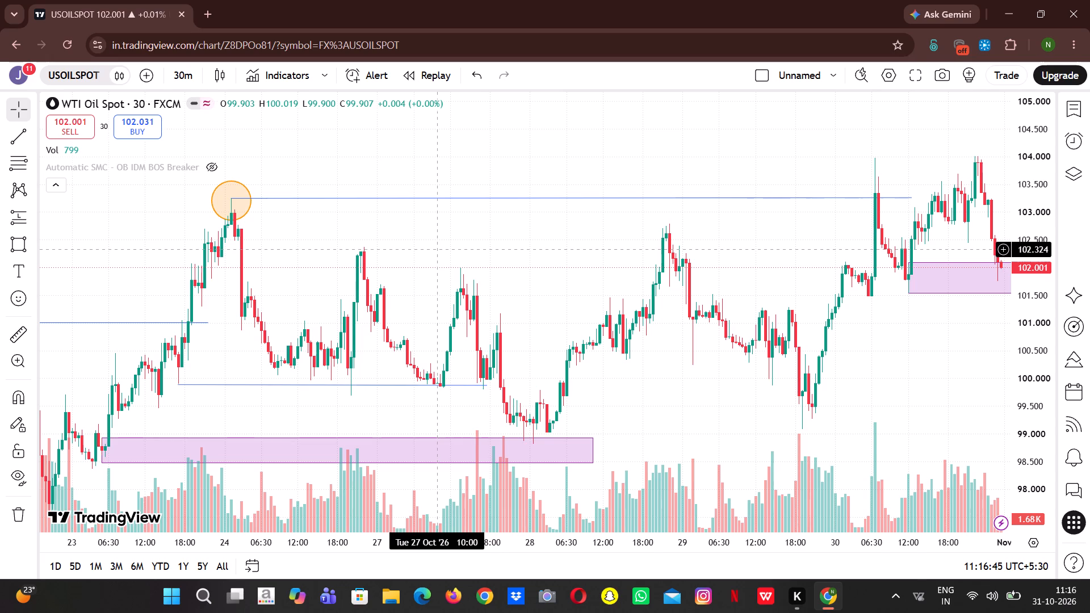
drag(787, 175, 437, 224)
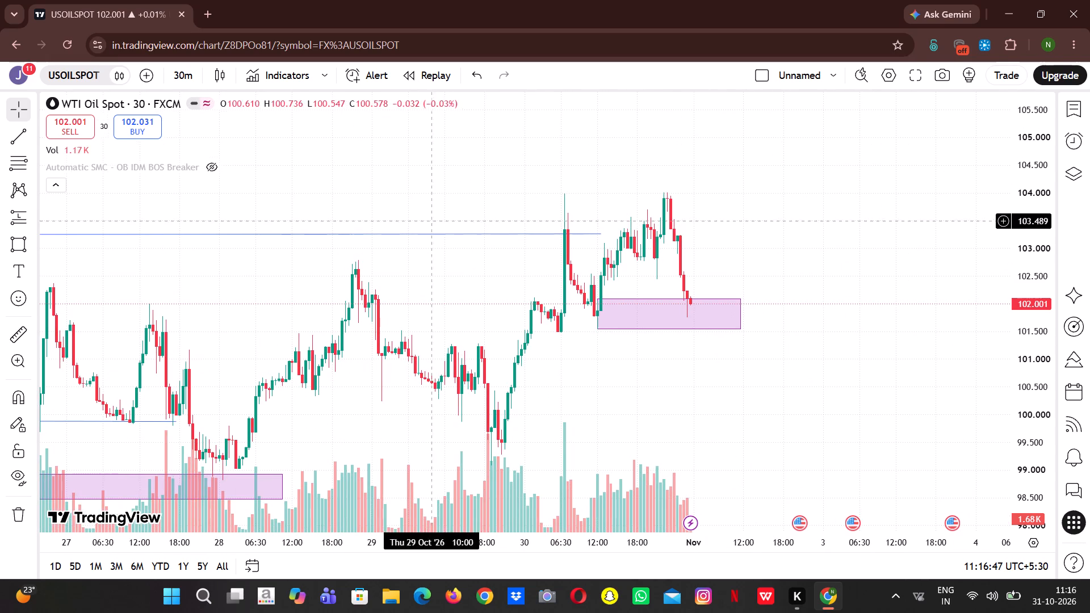